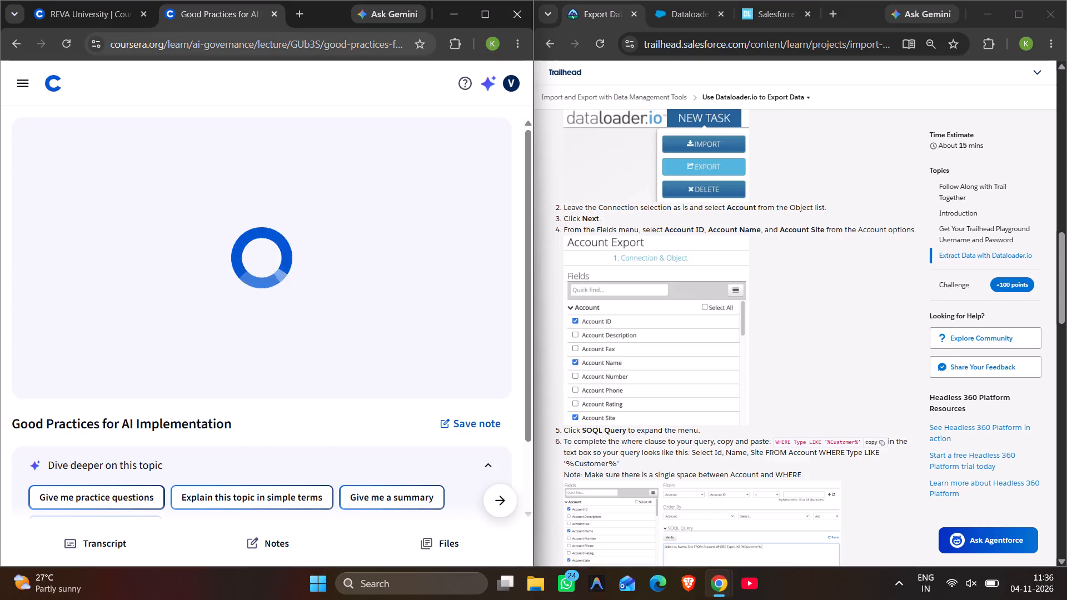
# Switch to the Salesforce Dataloader export, dismiss the open pop-up and maximize the browser window.
pyautogui.click(761, 18)
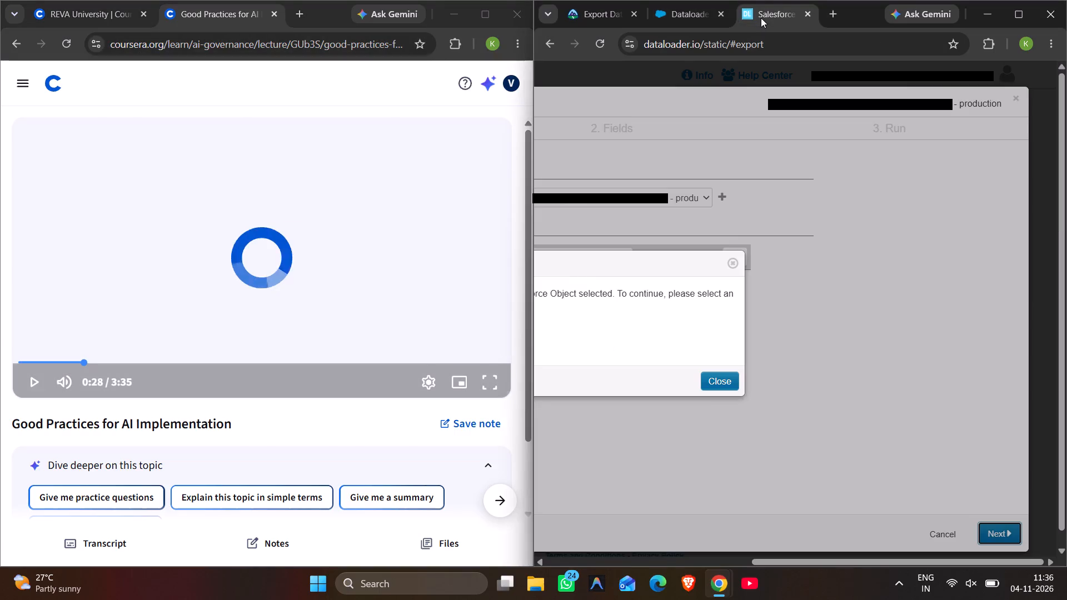
pyautogui.click(726, 374)
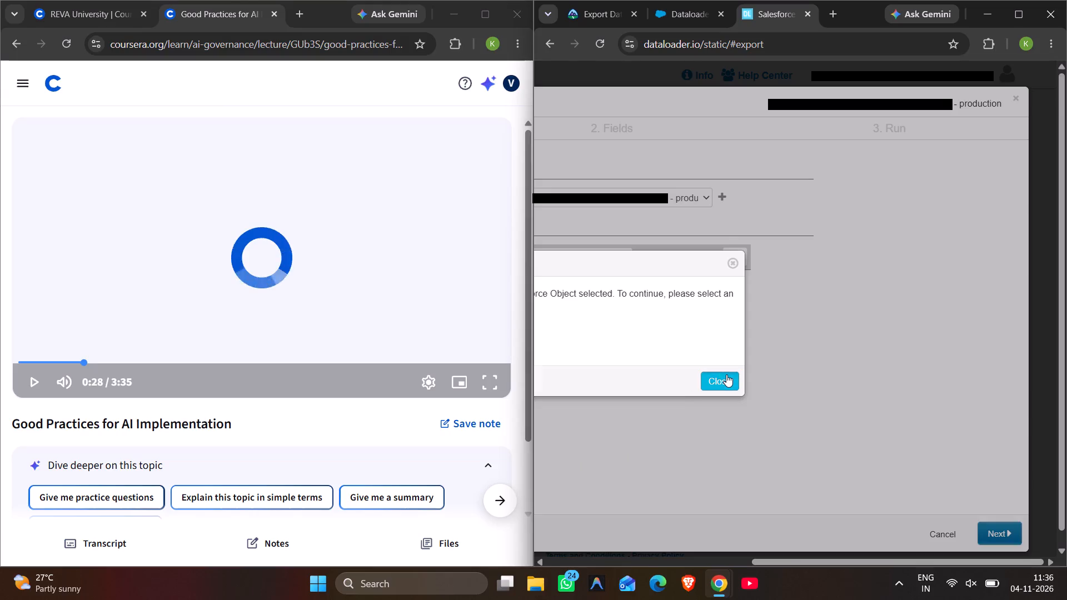
pyautogui.scroll(4, 672, 339)
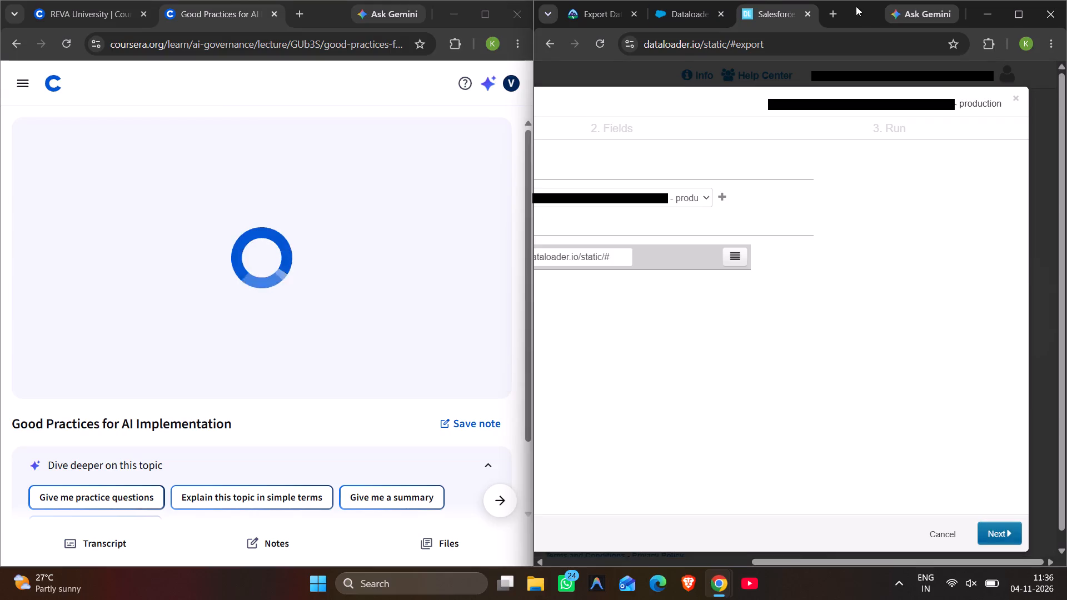
pyautogui.click(1025, 6)
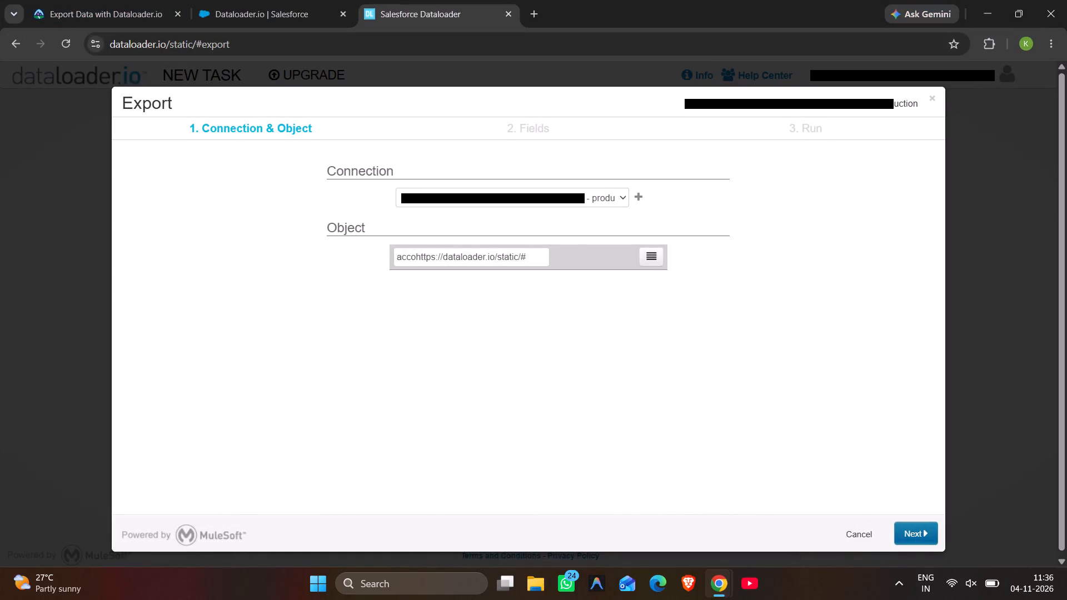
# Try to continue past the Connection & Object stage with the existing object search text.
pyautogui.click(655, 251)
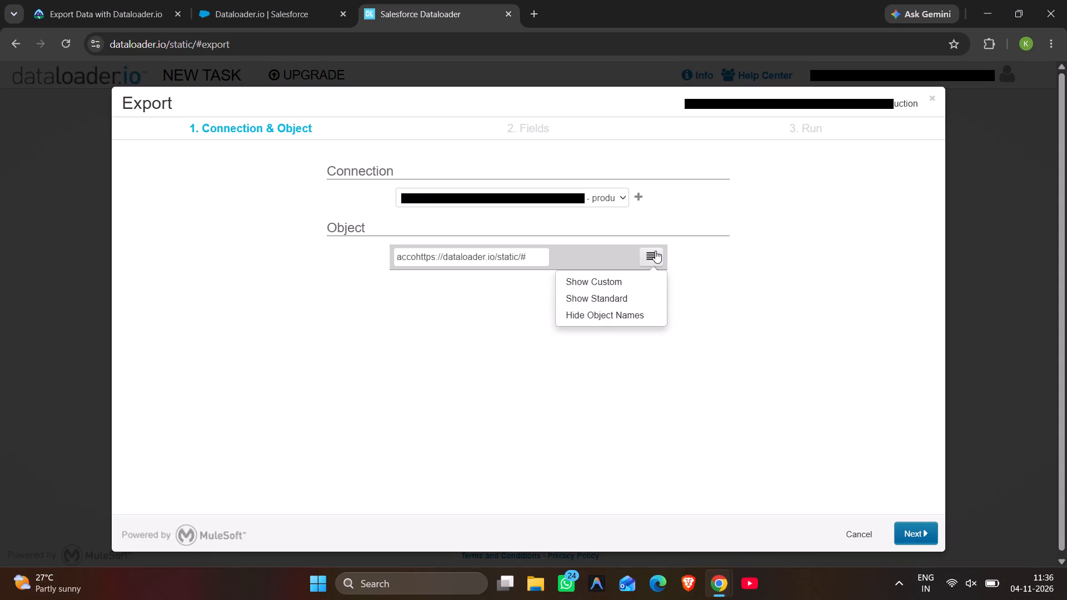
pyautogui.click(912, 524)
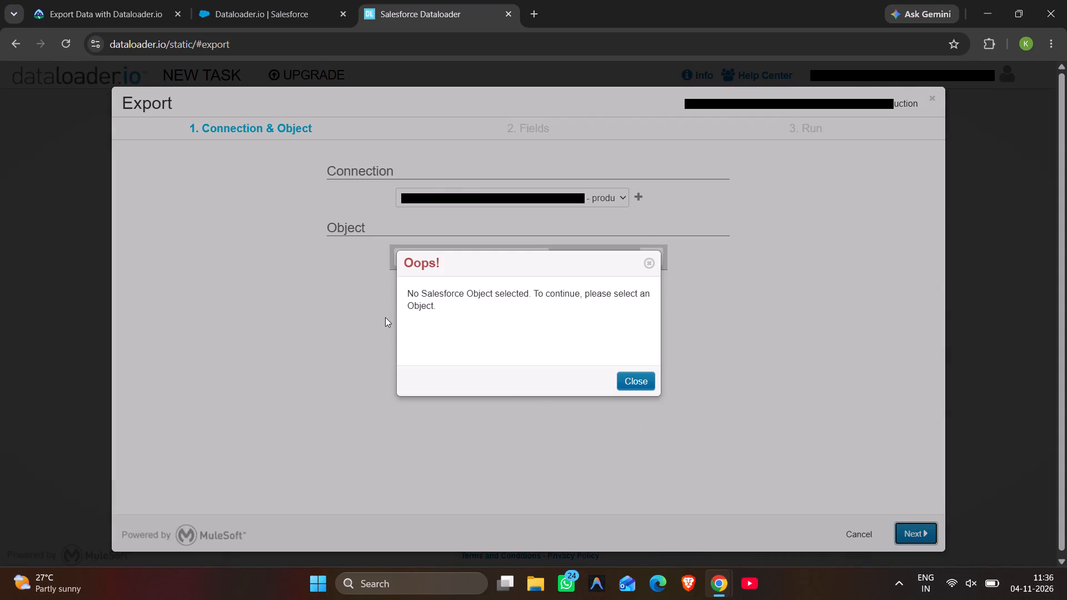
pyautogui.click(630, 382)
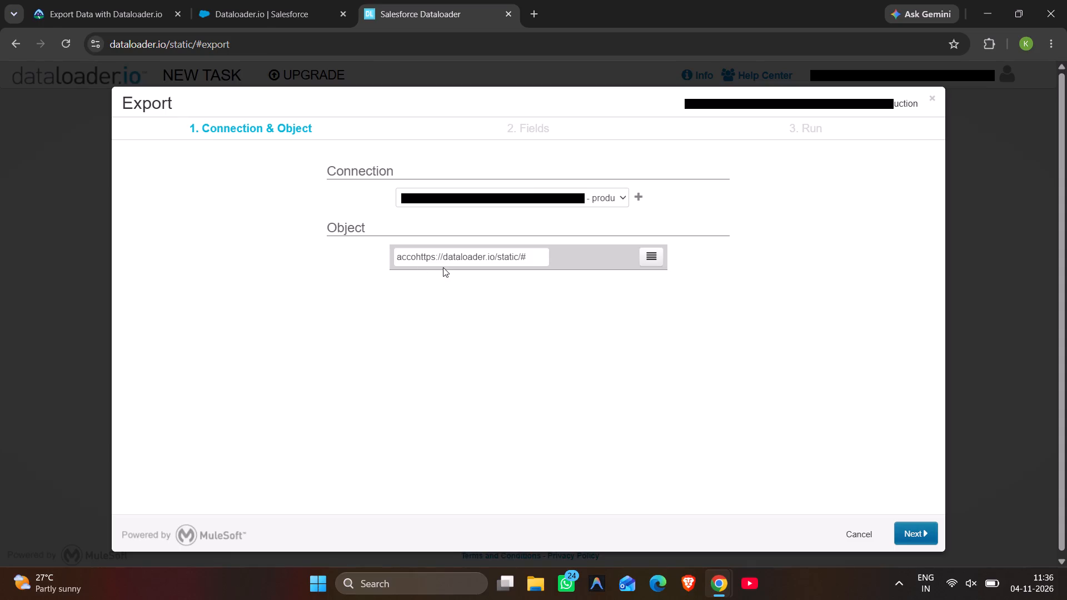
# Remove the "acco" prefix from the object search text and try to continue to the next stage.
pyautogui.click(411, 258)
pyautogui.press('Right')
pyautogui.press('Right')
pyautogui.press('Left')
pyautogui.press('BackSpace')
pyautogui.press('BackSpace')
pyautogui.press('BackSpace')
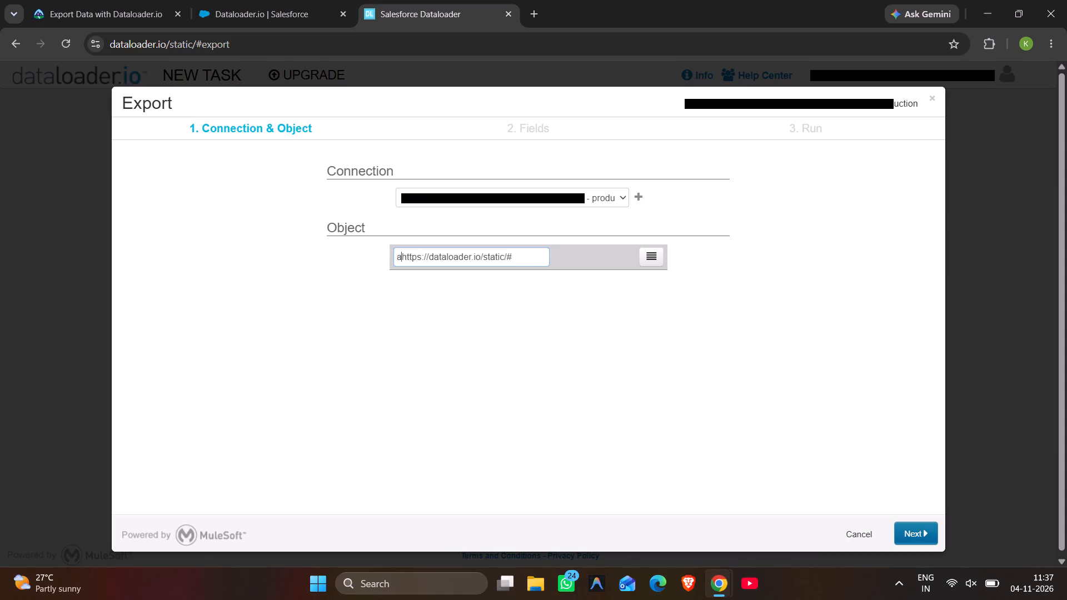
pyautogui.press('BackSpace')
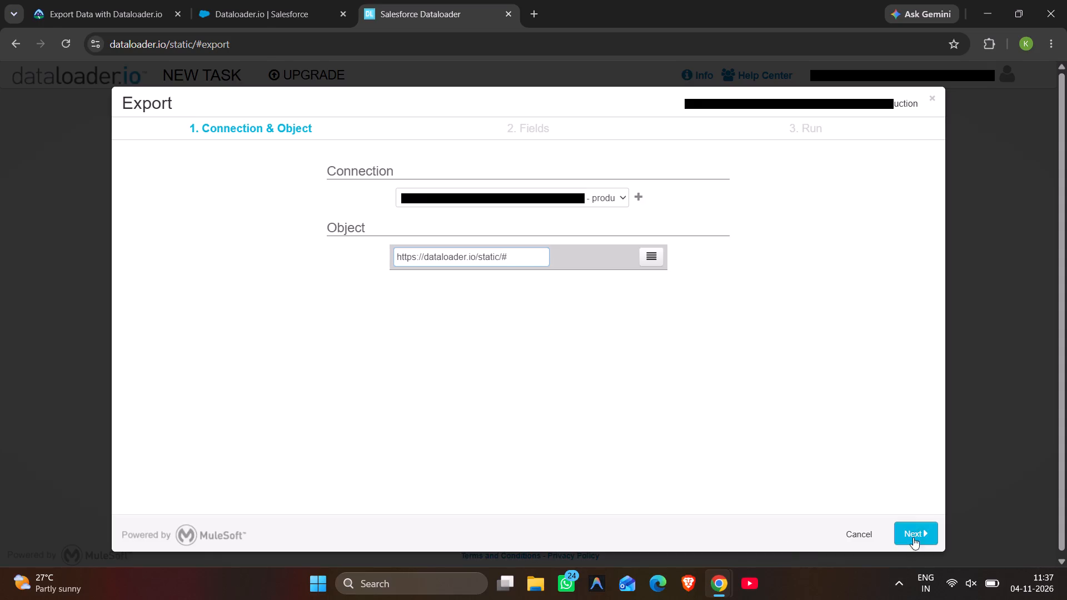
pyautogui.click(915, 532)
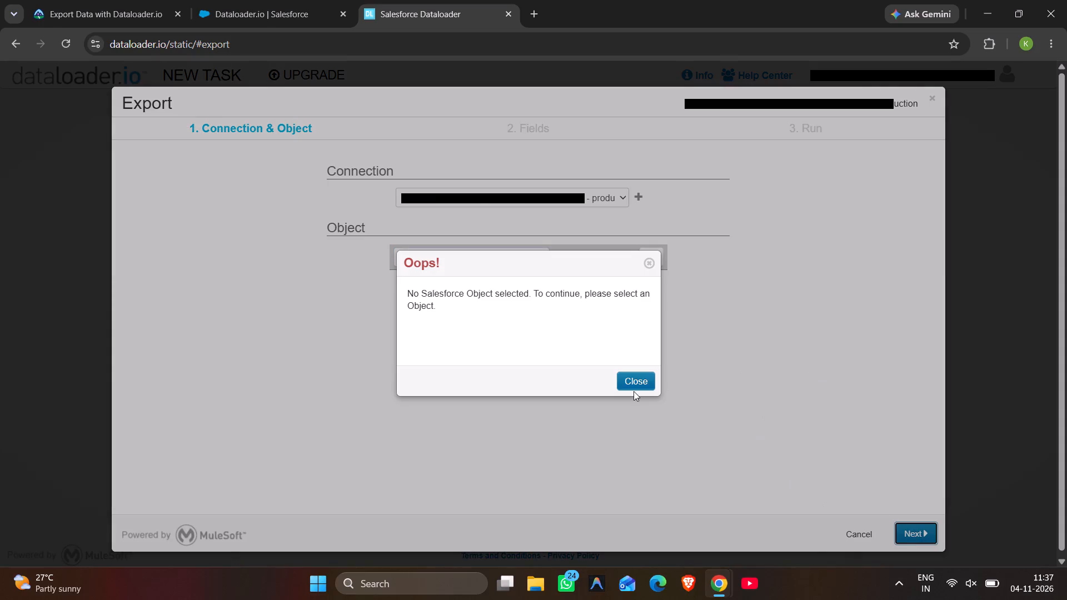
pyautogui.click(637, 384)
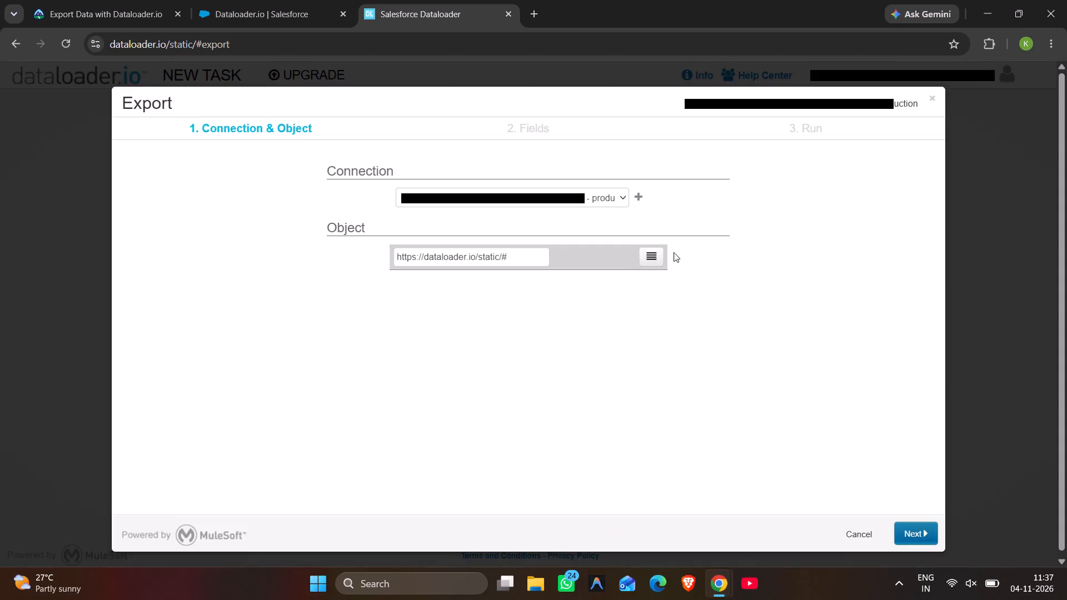
# Clear the pasted web address from the export's object search.
pyautogui.click(659, 253)
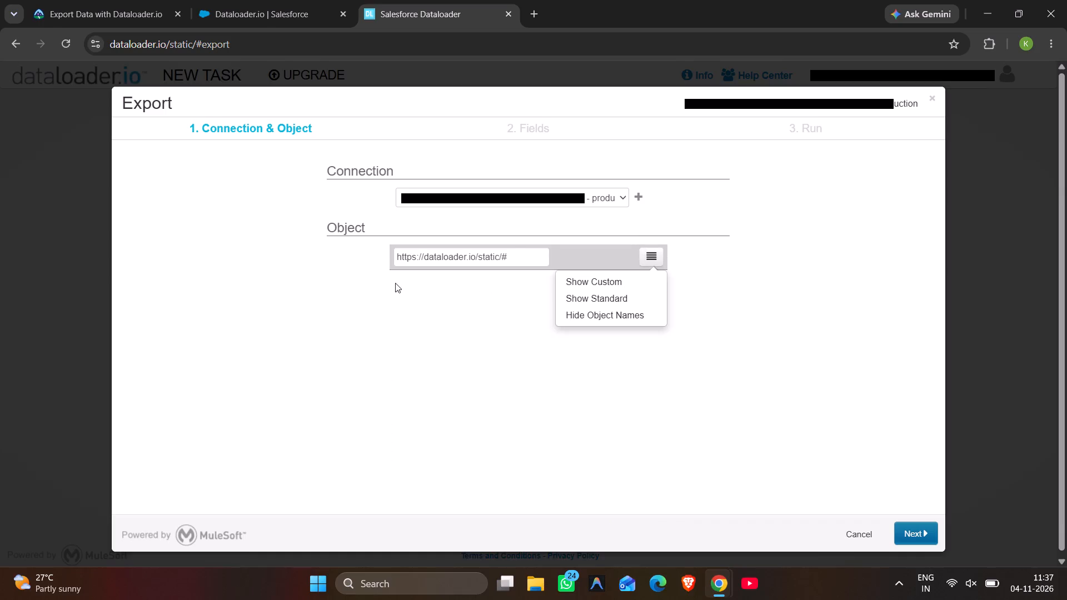
pyautogui.moveTo(519, 258); pyautogui.dragTo(389, 260)
pyautogui.press('BackSpace')
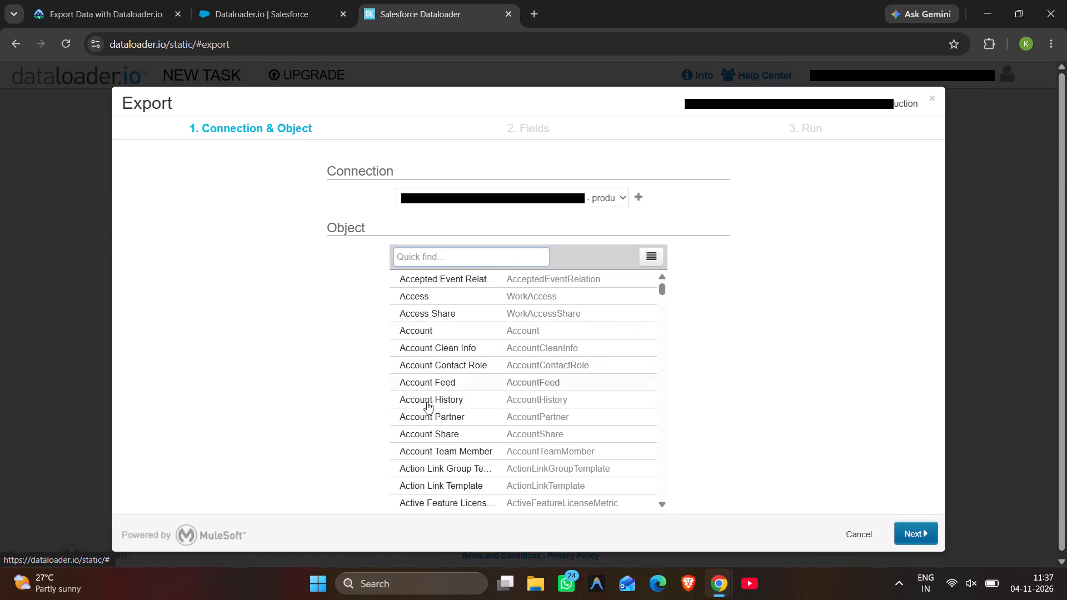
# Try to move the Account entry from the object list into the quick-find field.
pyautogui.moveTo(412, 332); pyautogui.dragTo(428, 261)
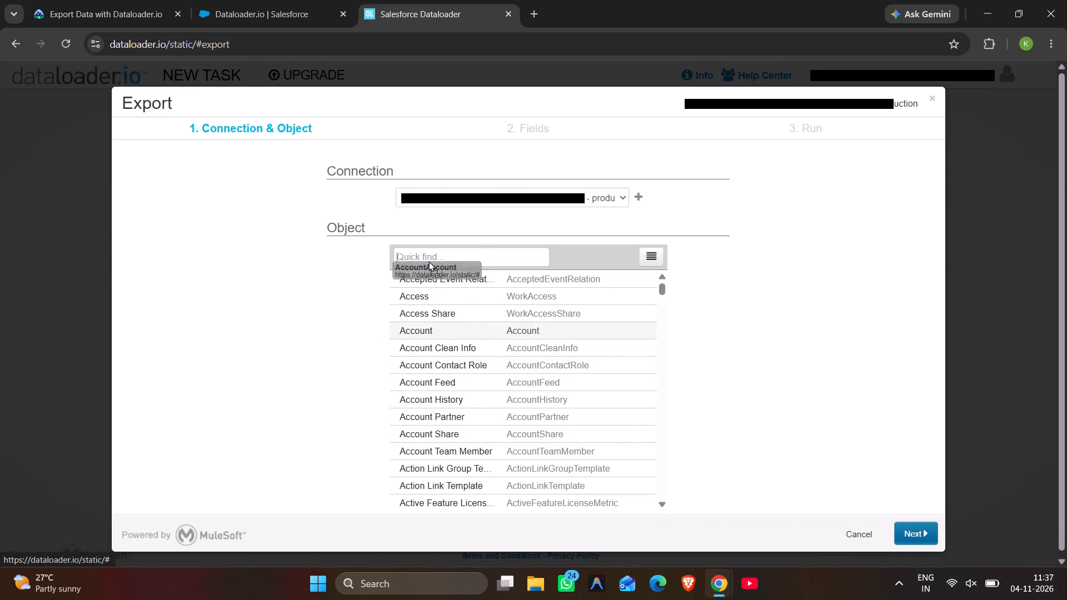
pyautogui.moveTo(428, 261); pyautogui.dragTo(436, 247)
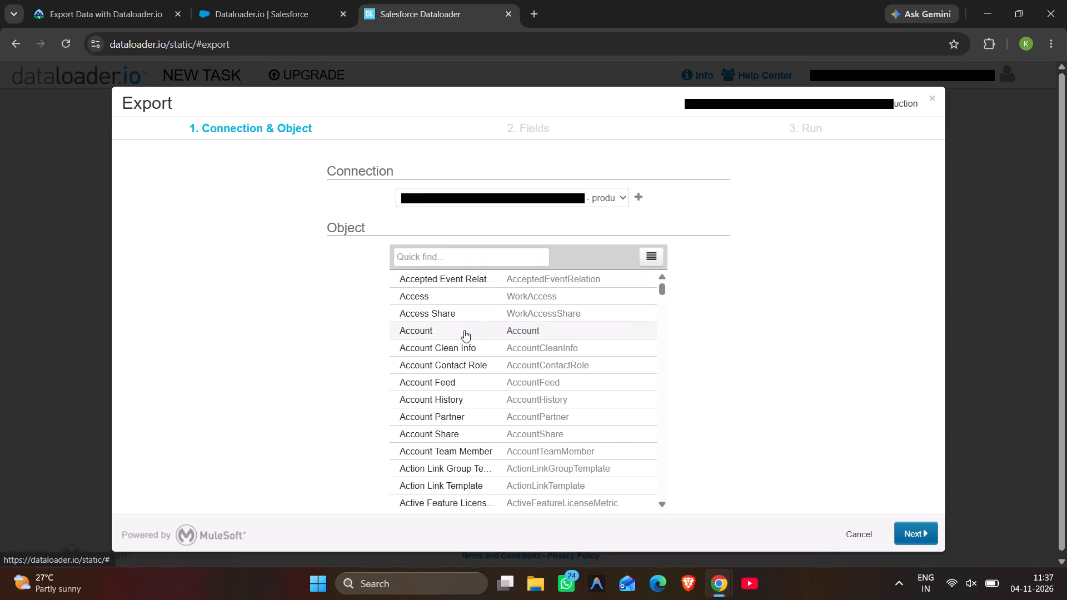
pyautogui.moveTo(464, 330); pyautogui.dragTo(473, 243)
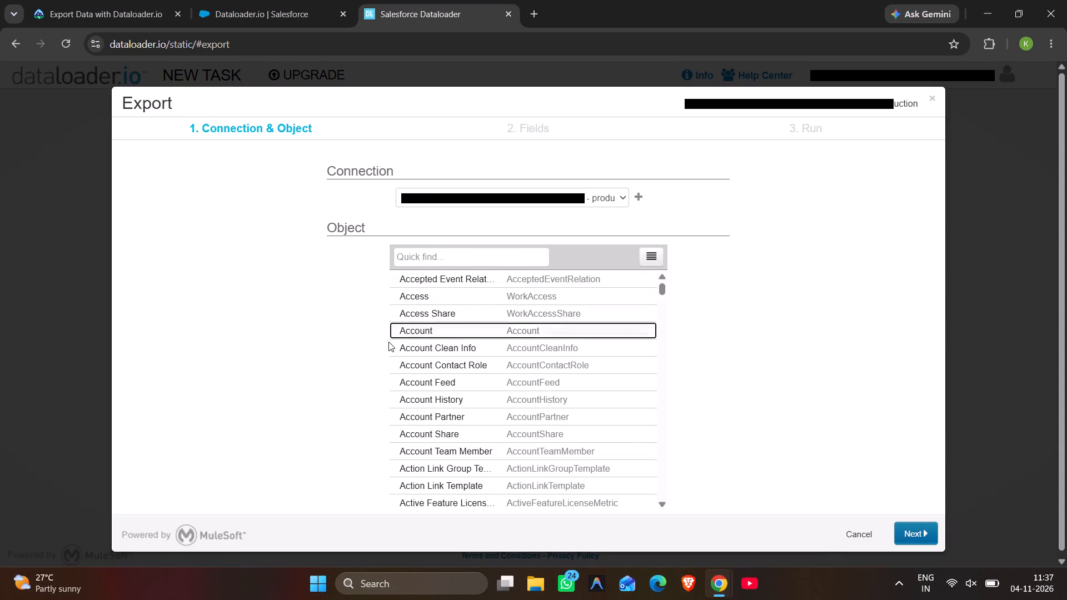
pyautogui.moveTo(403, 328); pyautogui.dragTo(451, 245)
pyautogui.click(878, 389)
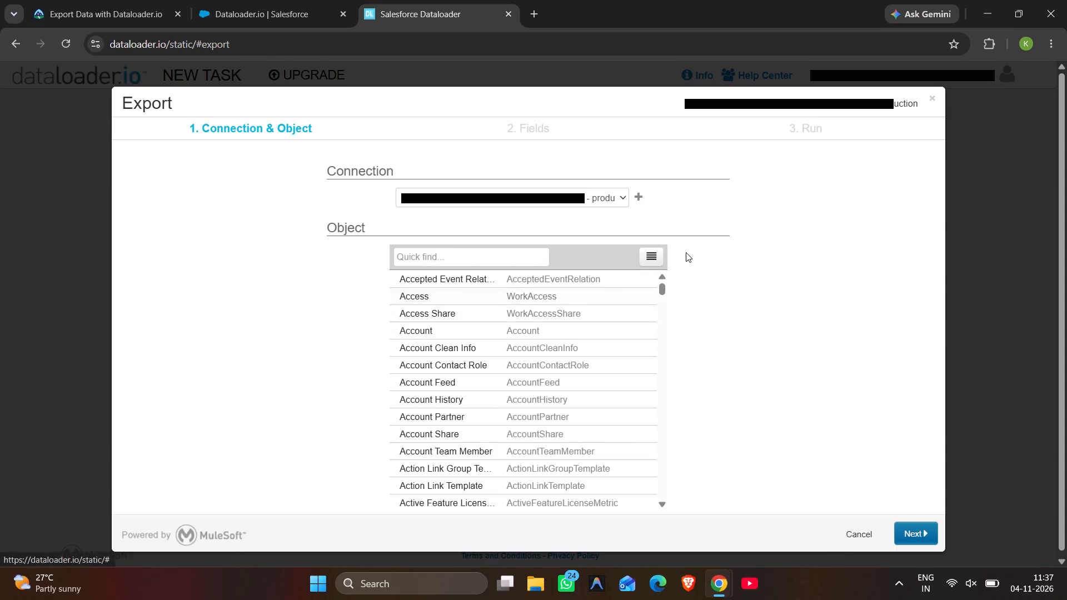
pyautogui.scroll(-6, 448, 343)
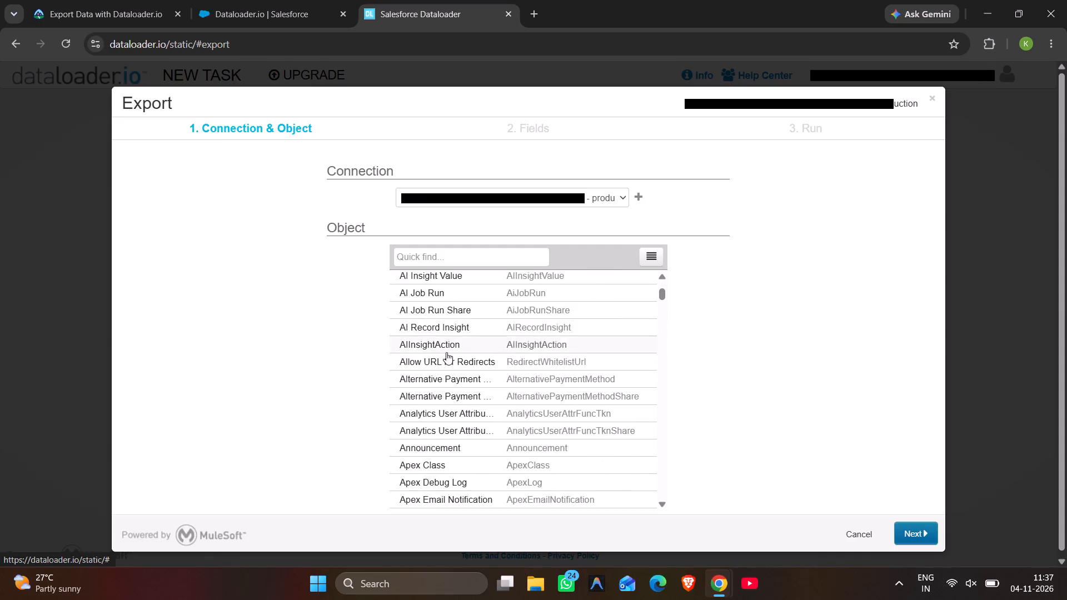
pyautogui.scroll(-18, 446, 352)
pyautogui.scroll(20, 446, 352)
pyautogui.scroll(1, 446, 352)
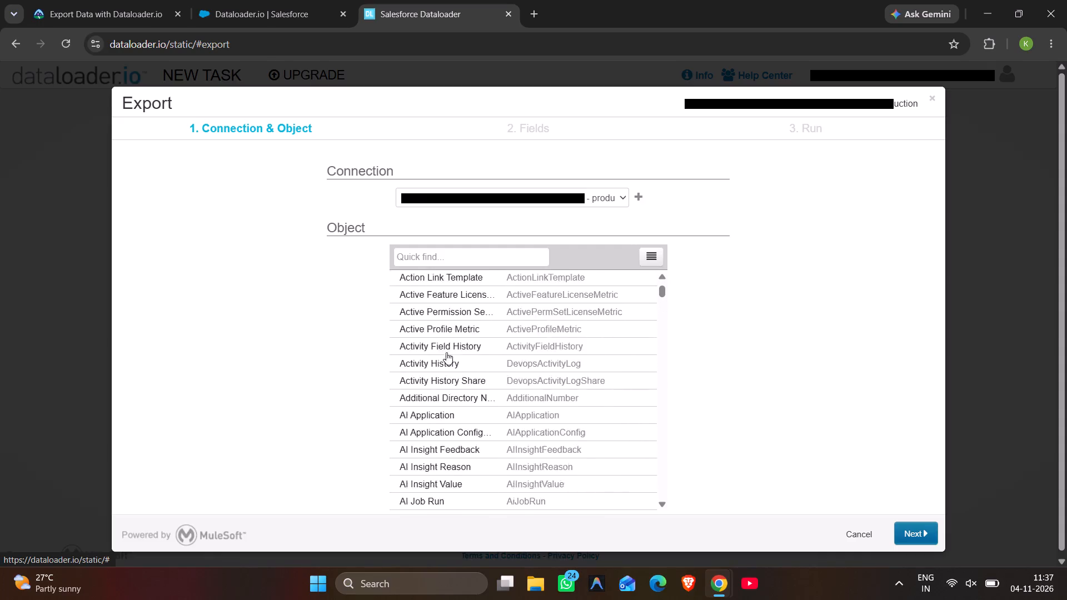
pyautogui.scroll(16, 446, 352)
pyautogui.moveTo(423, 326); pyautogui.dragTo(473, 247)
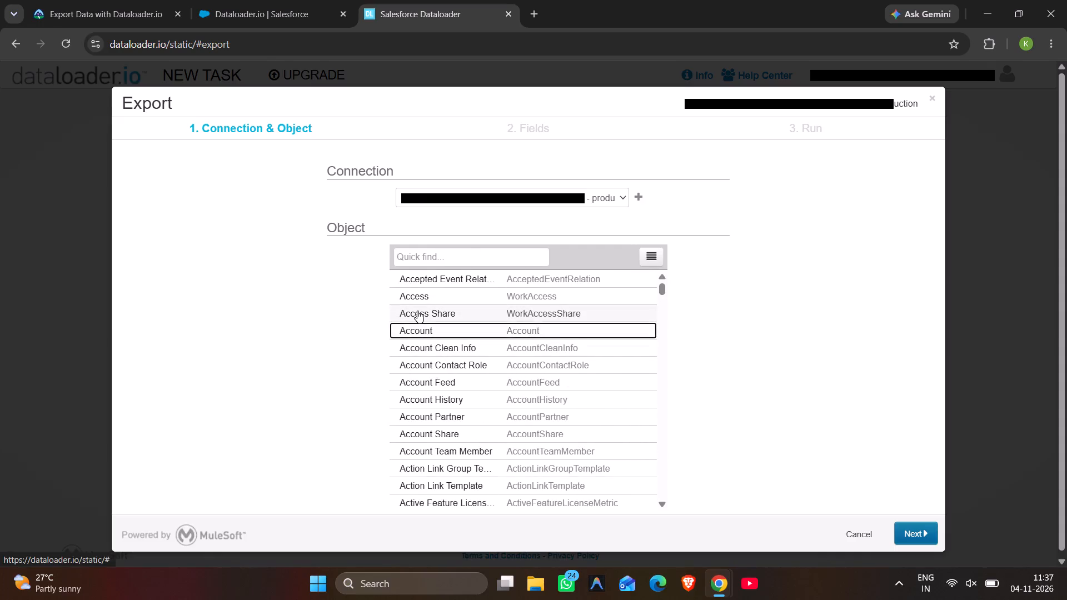
# Choose Account as the object to export and advance to the Fields stage.
pyautogui.doubleClick(418, 323)
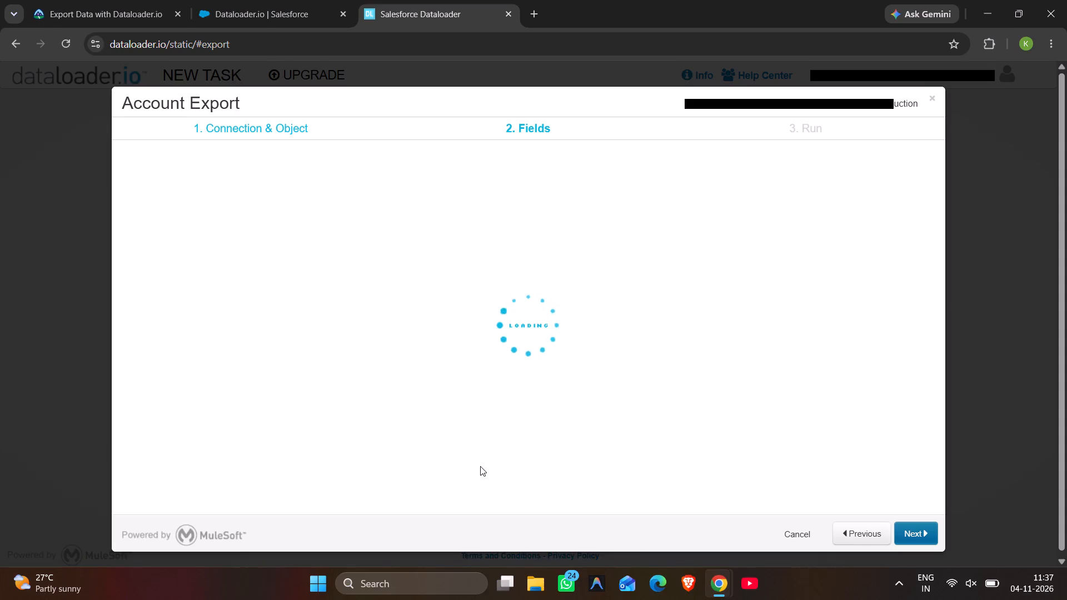
# Separate the Trailhead Export Data instructions into their own window in front of the Account export.
pyautogui.click(313, 12)
pyautogui.click(443, 3)
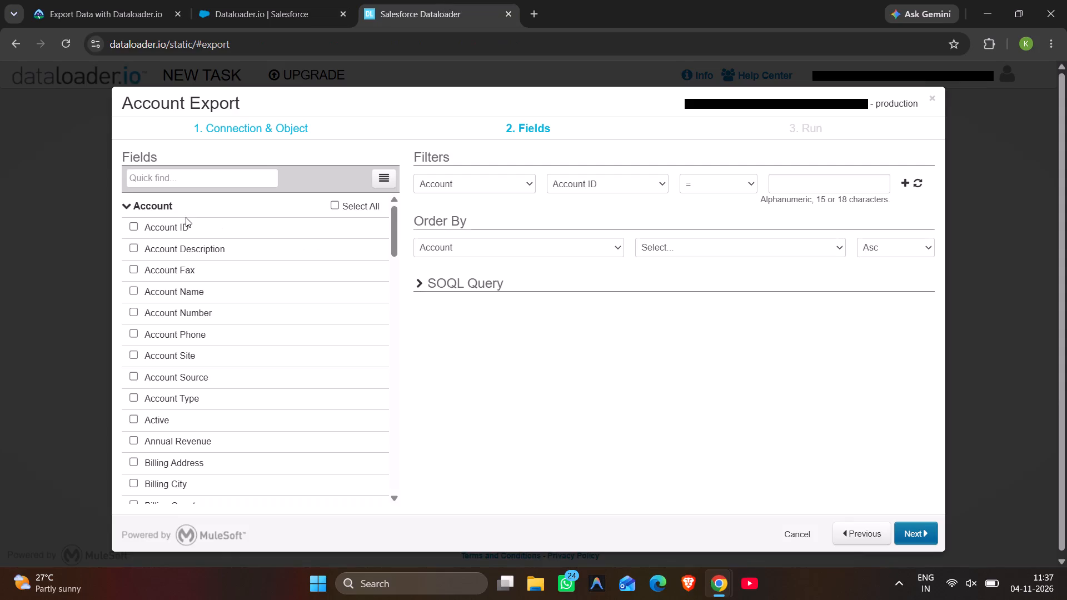
pyautogui.moveTo(132, 0); pyautogui.dragTo(606, 56)
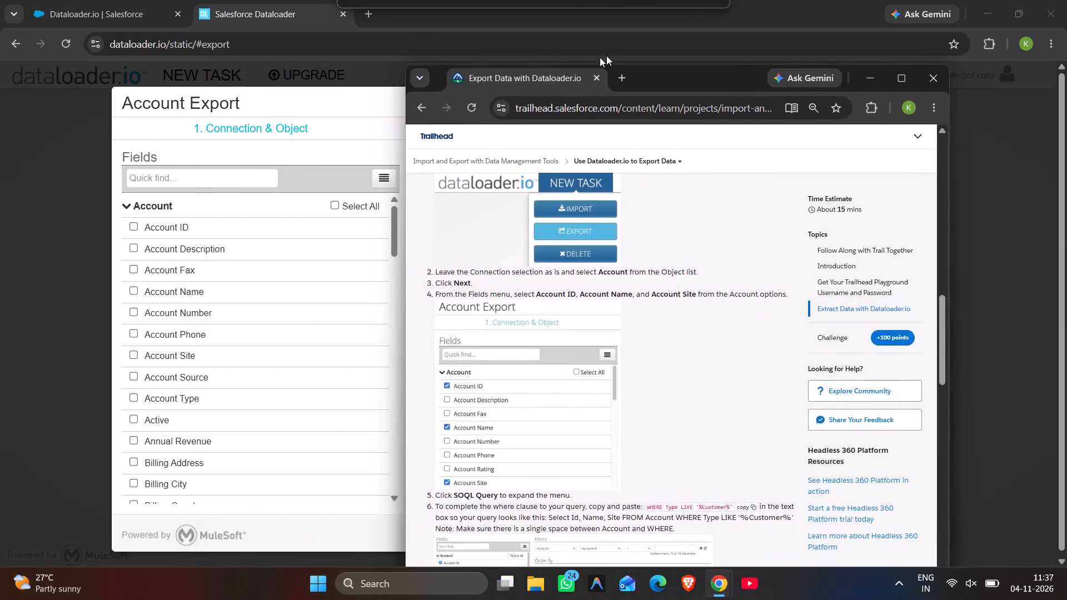
pyautogui.moveTo(606, 56); pyautogui.dragTo(642, 51)
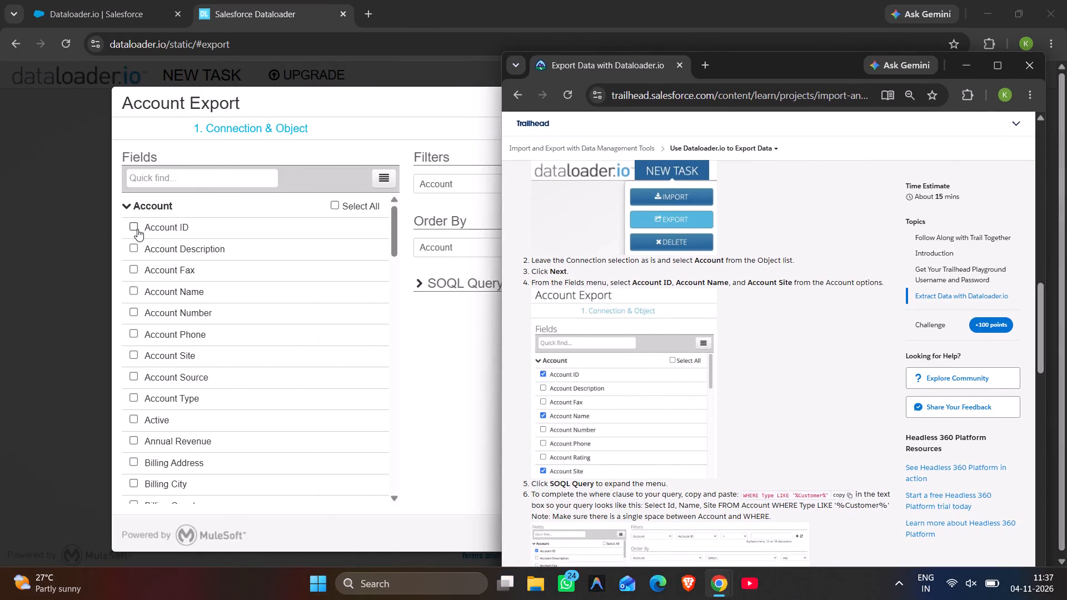
# Place the Account export side by side with the instructions and select the fields Account ID, Account Name and Account Site.
pyautogui.click(137, 229)
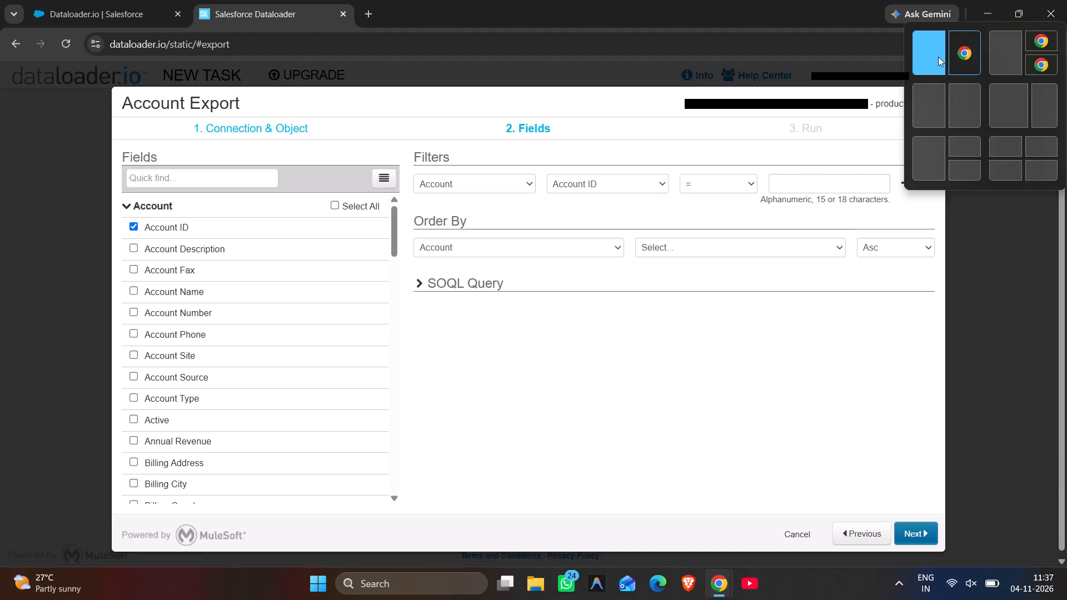
pyautogui.click(937, 57)
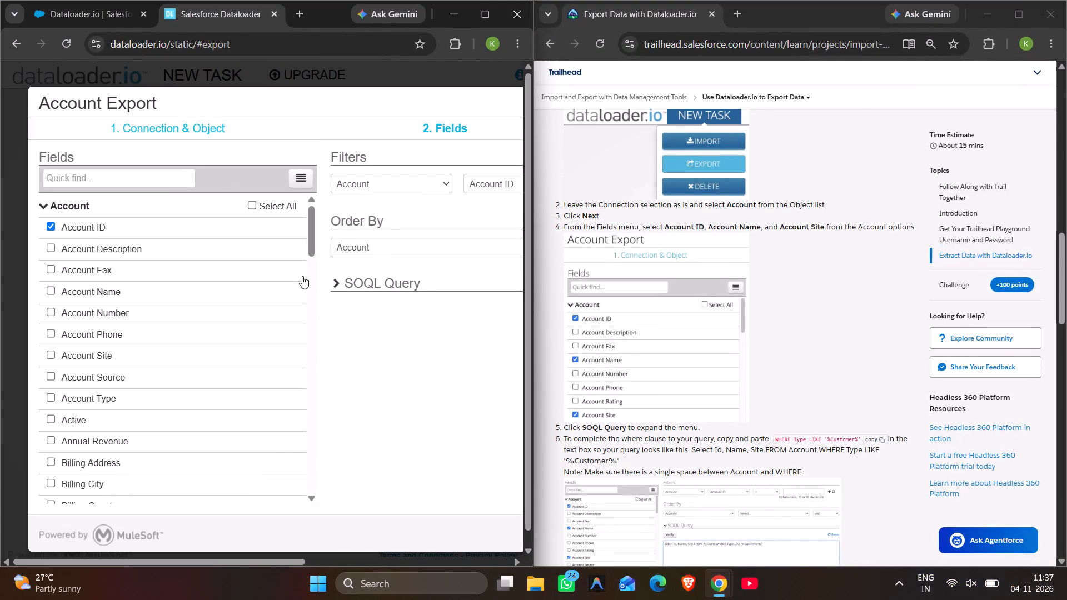
pyautogui.click(53, 293)
pyautogui.click(53, 355)
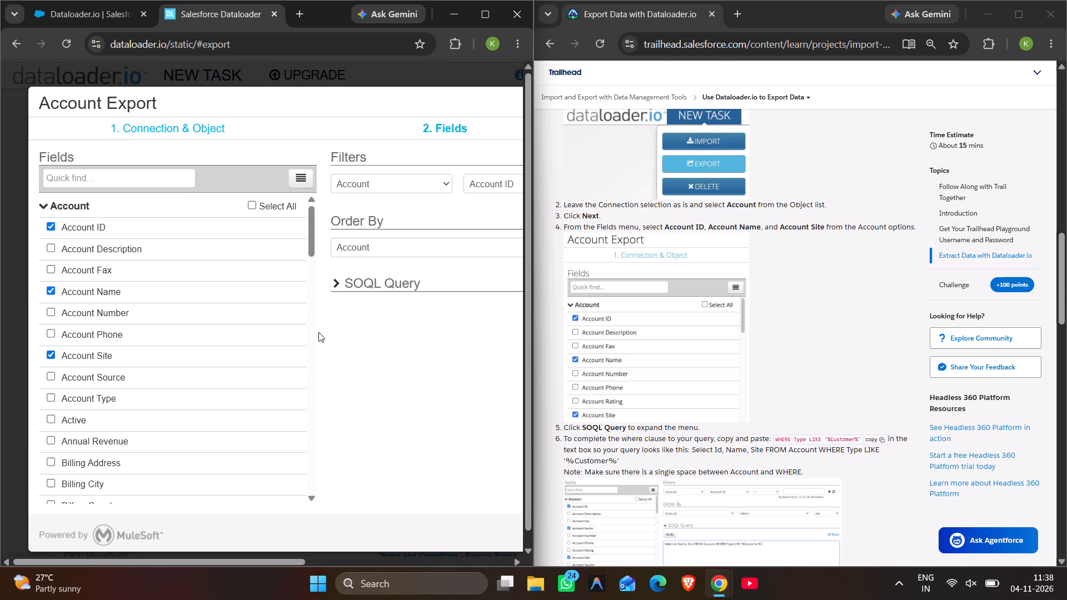
# Expand the SOQL Query section and append the clause WHERE Type LIKE '%Customer%' copied from the Trailhead instructions, separated by a single space.
pyautogui.scroll(-1, 696, 324)
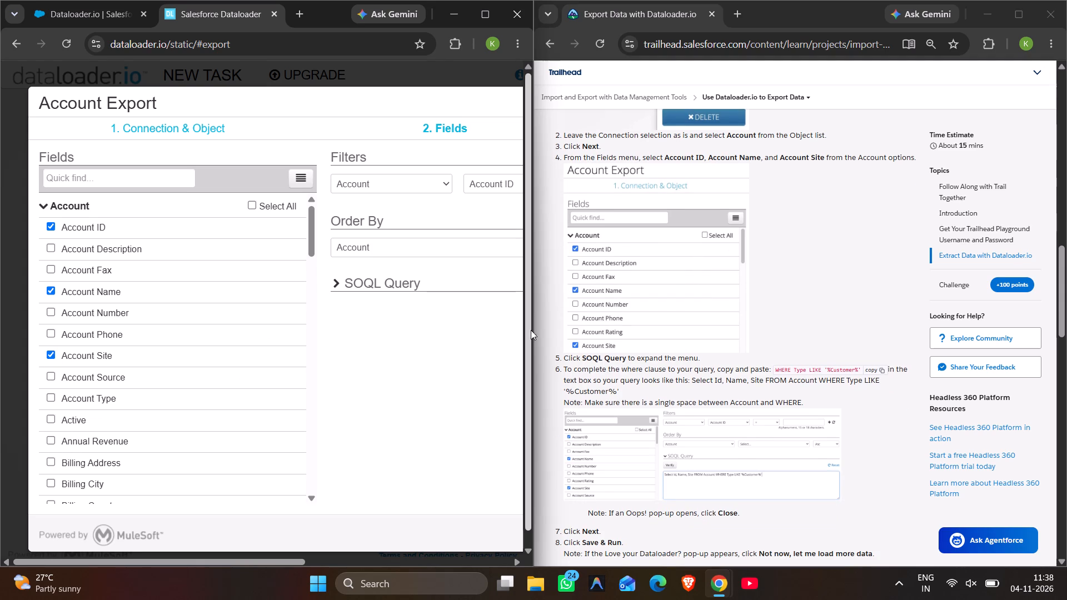
pyautogui.click(372, 284)
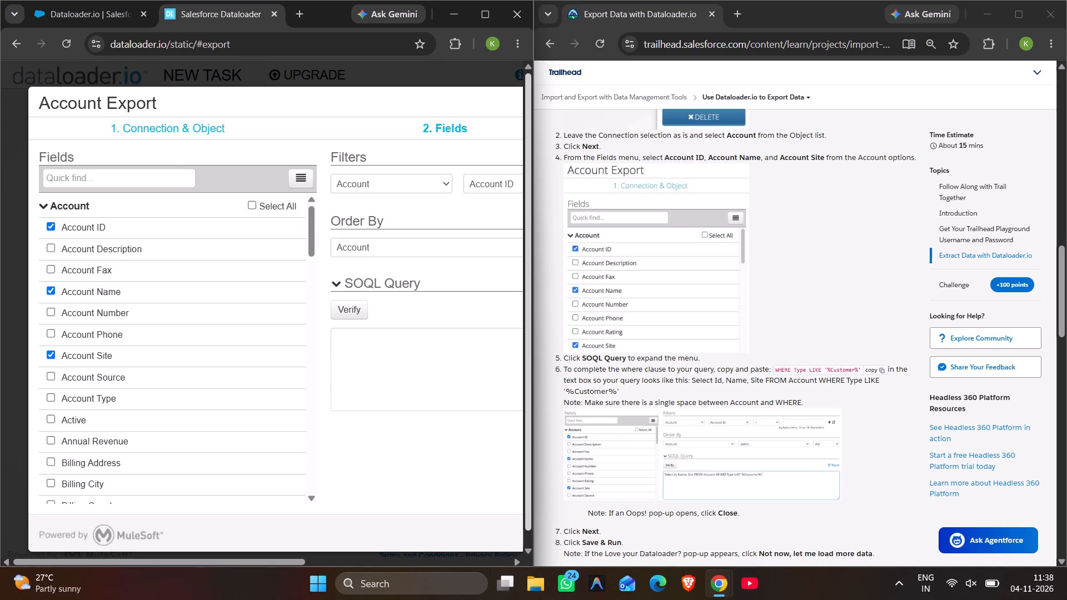
pyautogui.scroll(-1, 686, 399)
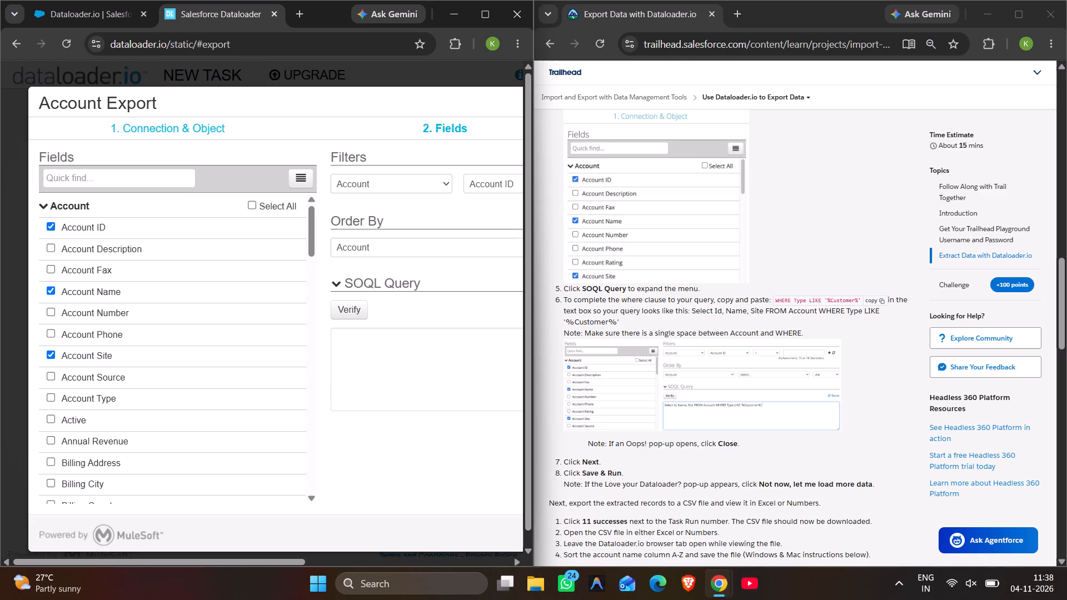
pyautogui.click(877, 296)
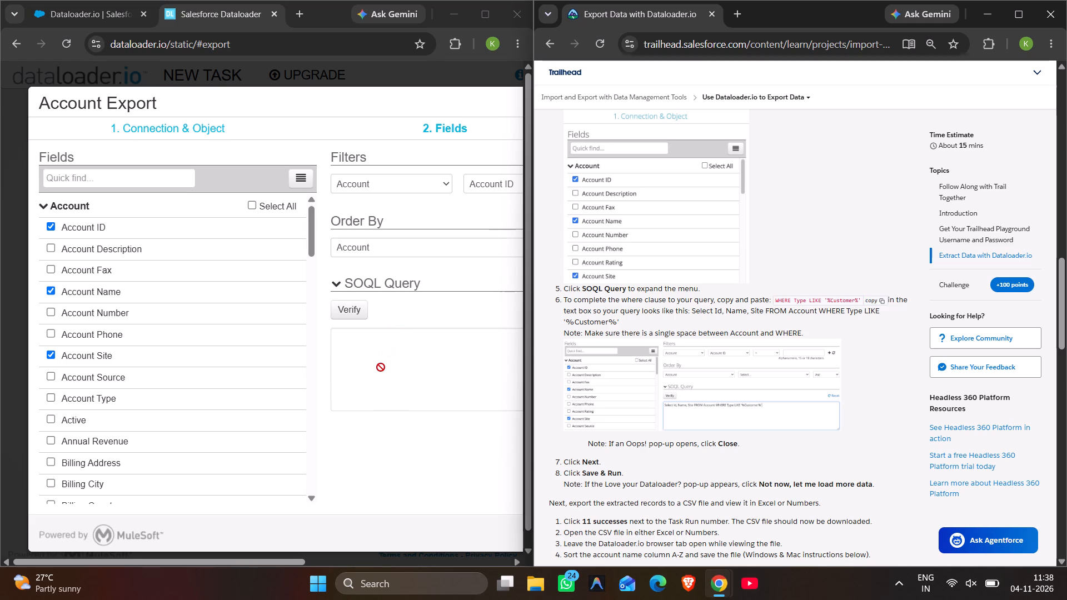
pyautogui.click(381, 367)
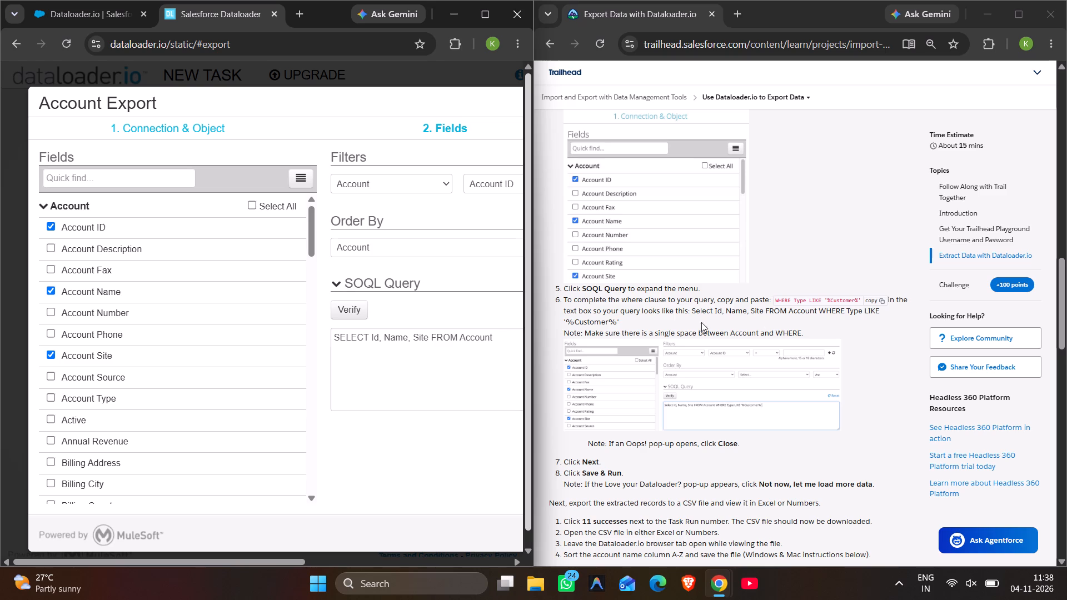
pyautogui.click(489, 348)
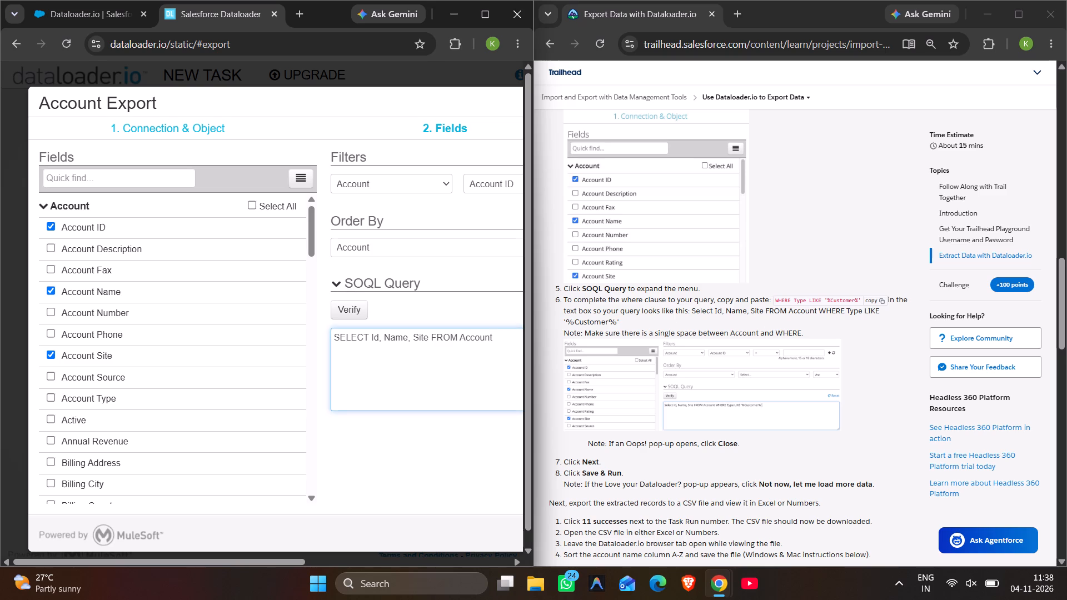
pyautogui.click(509, 338)
pyautogui.press('space')
pyautogui.hotkey('ctrl', 'v')
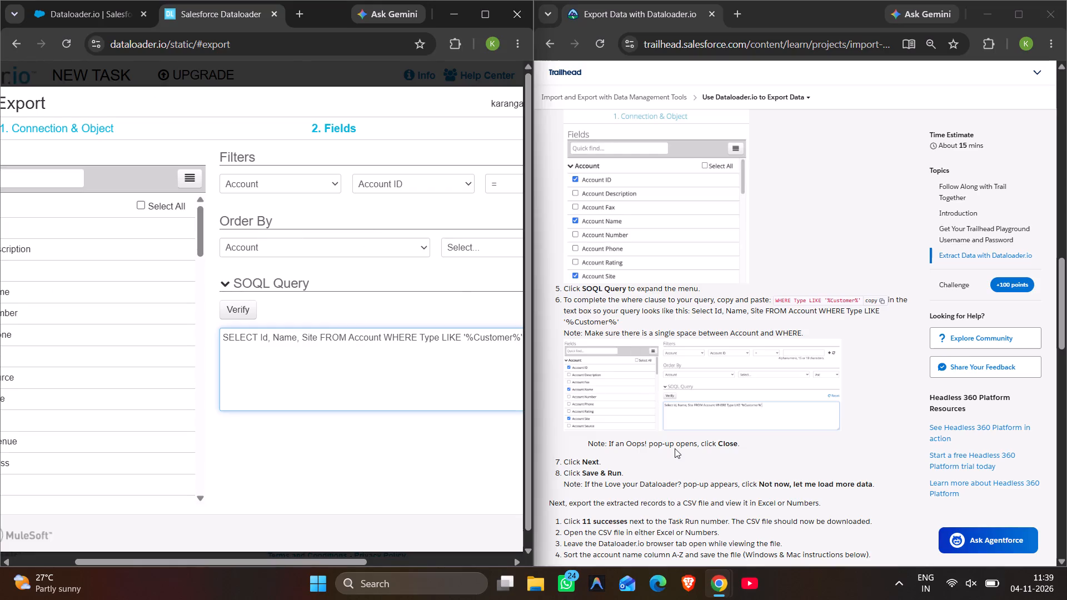
# Maximise the Account export window, close the Oops! pop-up and advance the export to the Run stage.
pyautogui.click(485, 14)
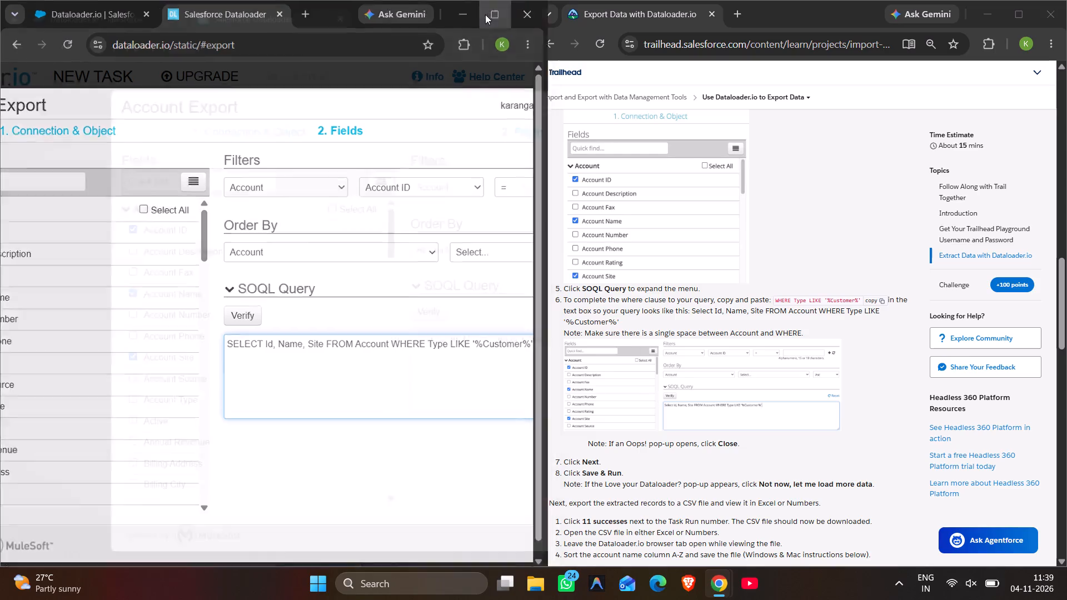
pyautogui.scroll(-3, 851, 406)
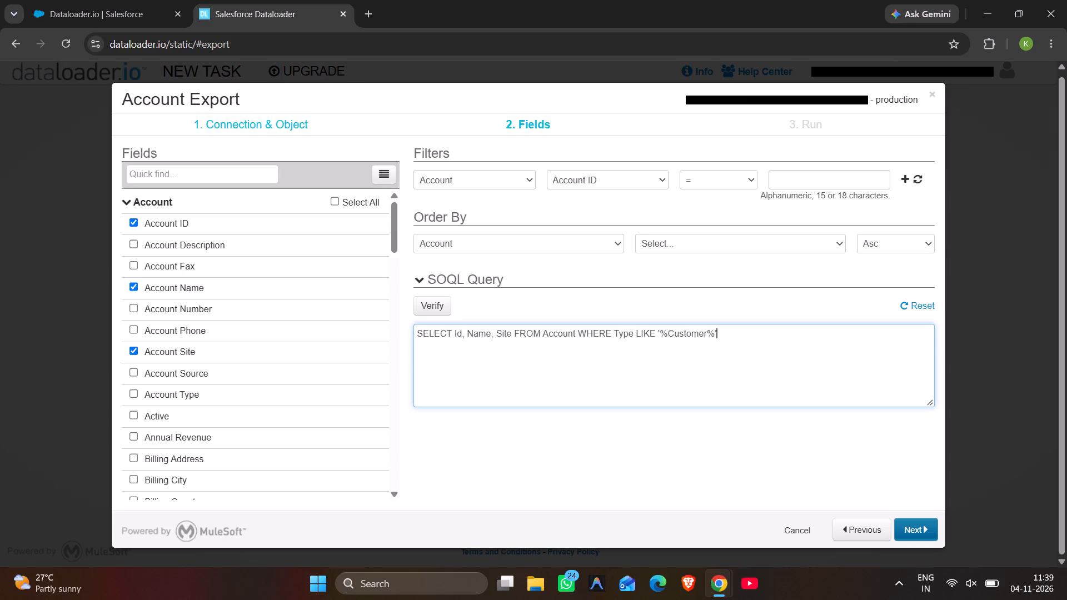
pyautogui.hotkey('alt', 'Tab')
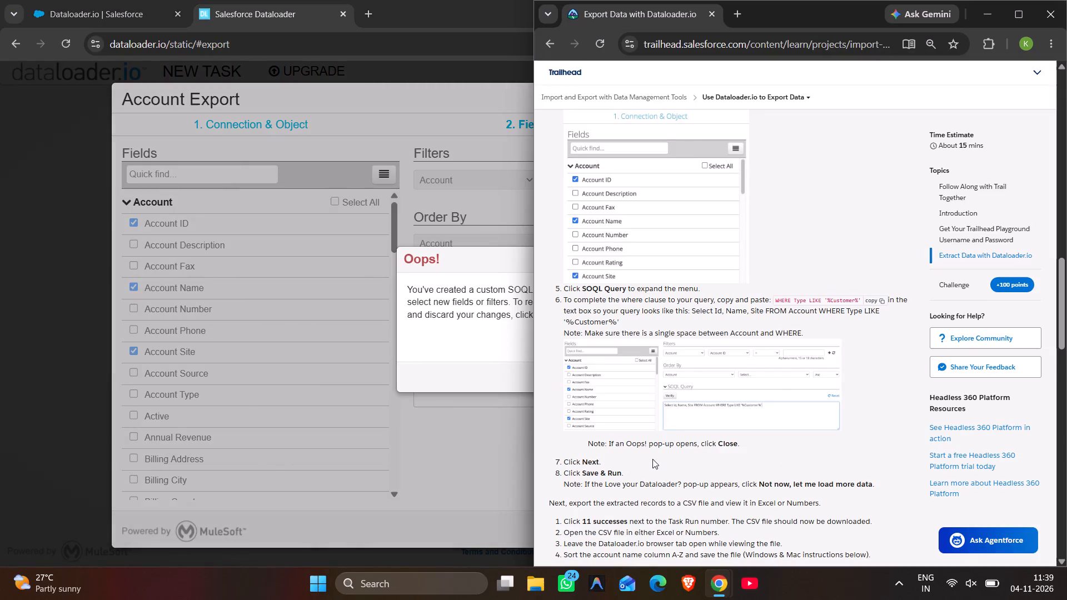
pyautogui.hotkey('alt', 'Tab')
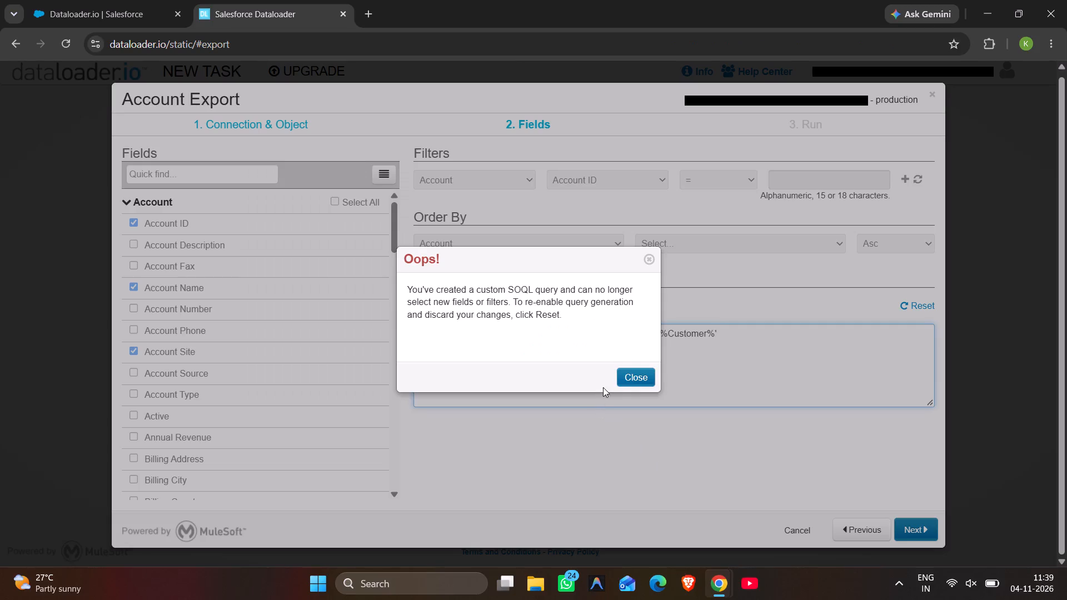
pyautogui.click(633, 378)
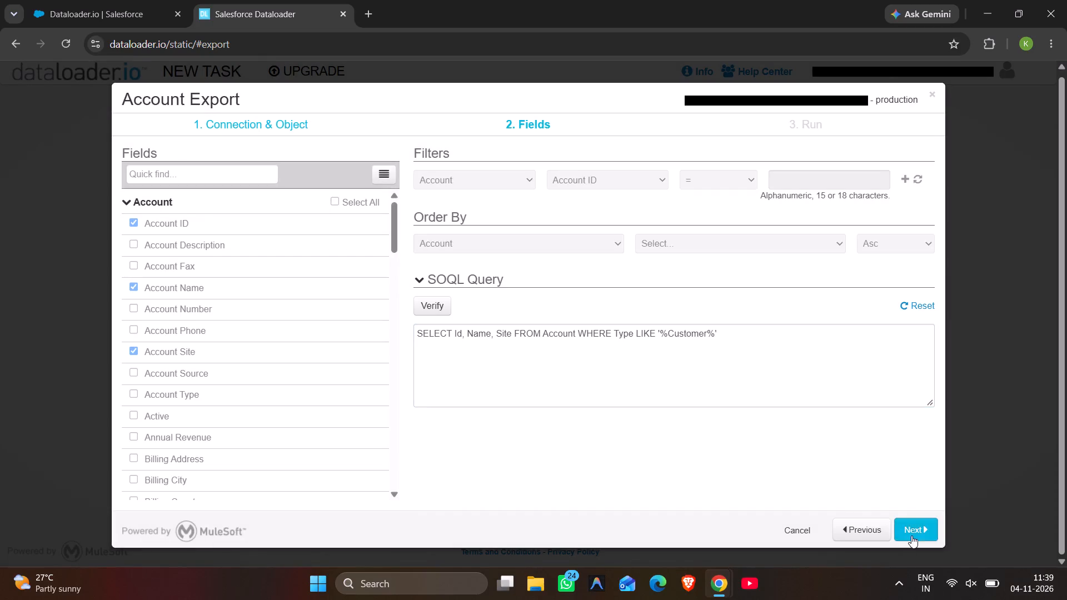
pyautogui.click(912, 528)
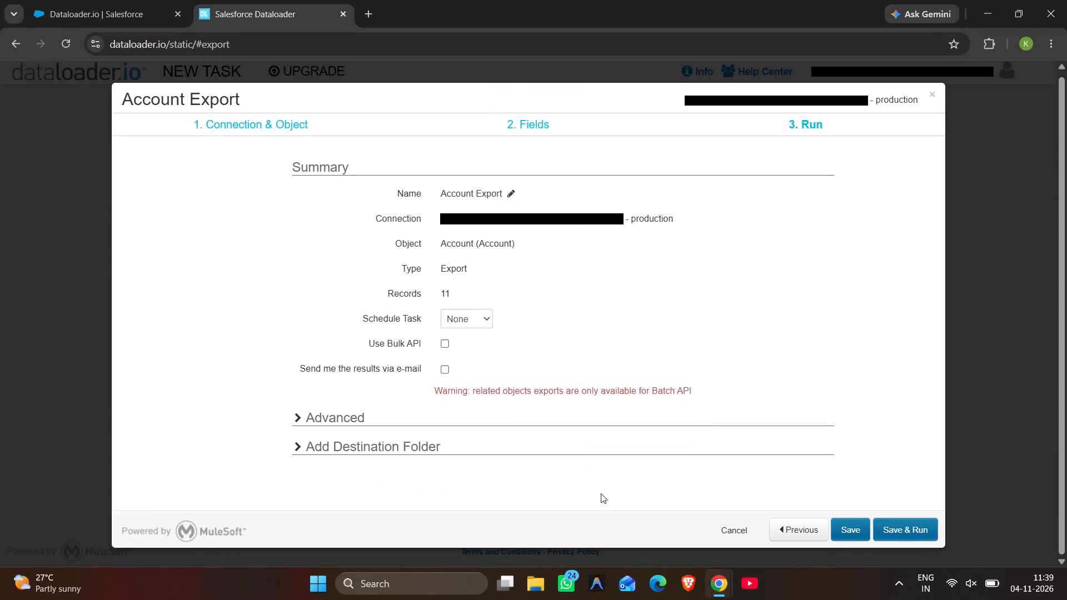
# Close the Coursera lecture window and place the Account export side by side with the Trailhead instructions again.
pyautogui.click(613, 518)
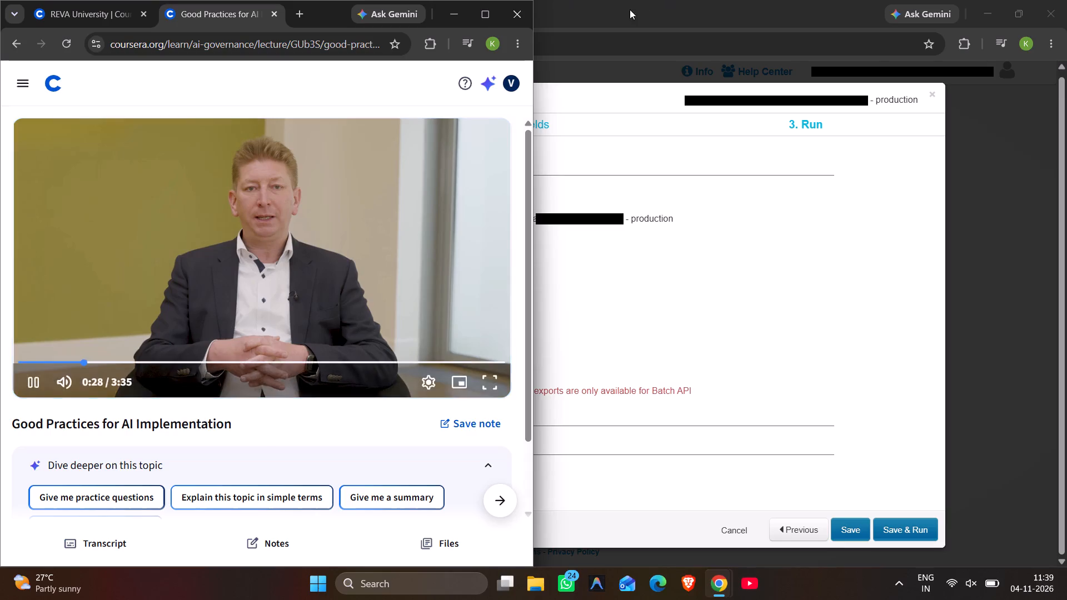
pyautogui.click(516, 11)
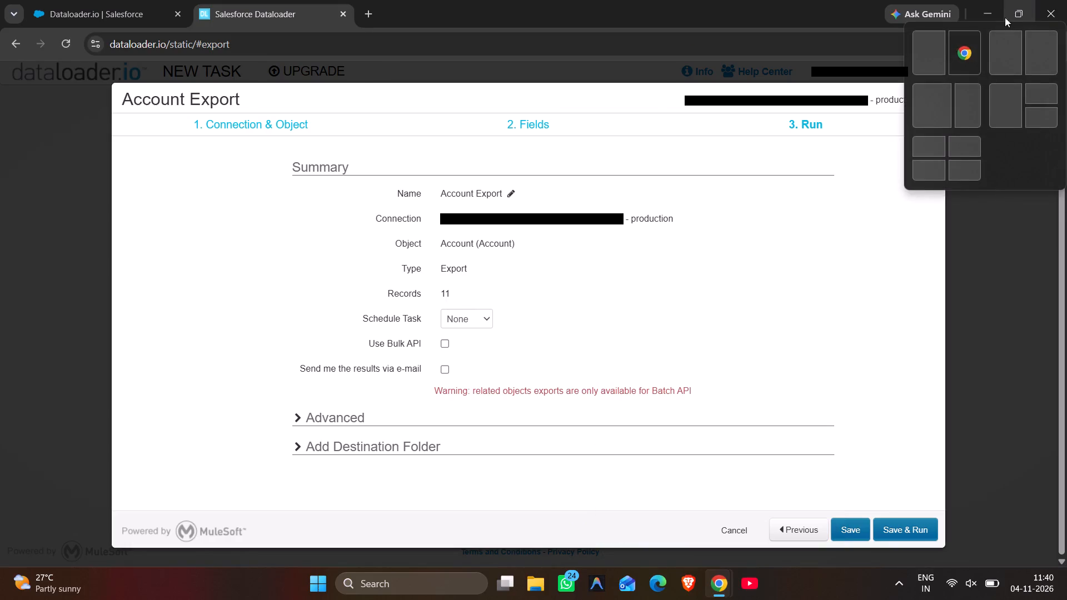
pyautogui.click(943, 50)
# Read the remaining Trailhead instructions on running the export, downloading the CSV file and sorting it by account name.
pyautogui.scroll(-1, 730, 396)
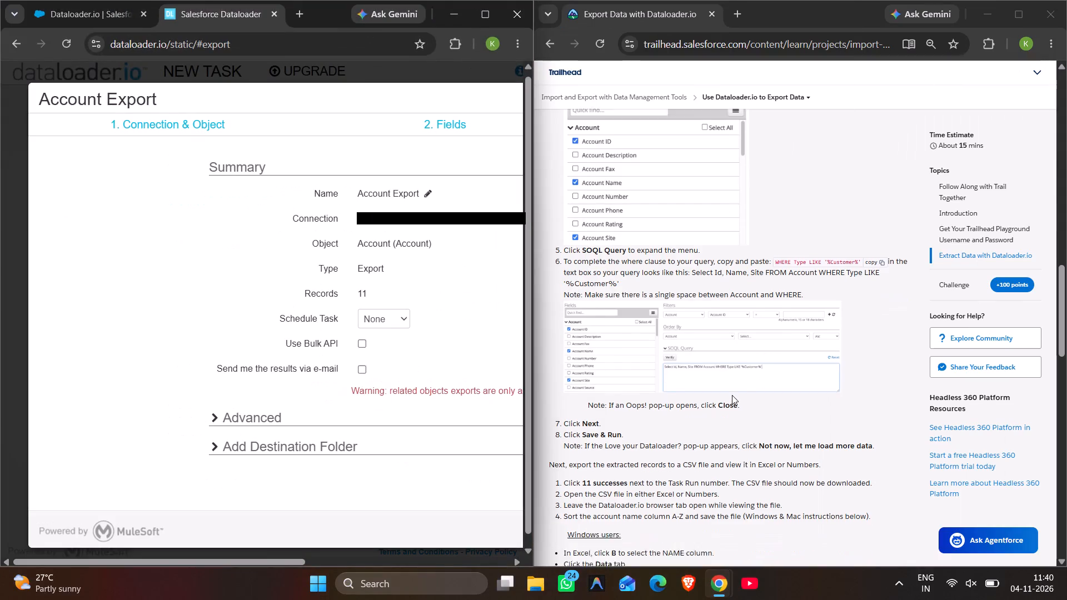
pyautogui.scroll(-5, 418, 346)
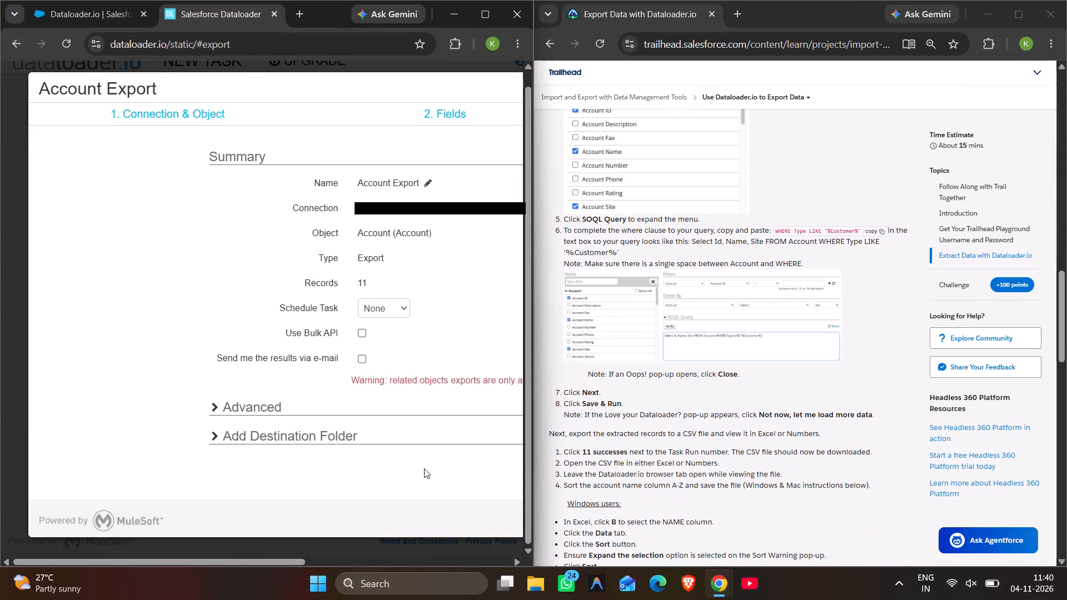
pyautogui.scroll(-3, 645, 496)
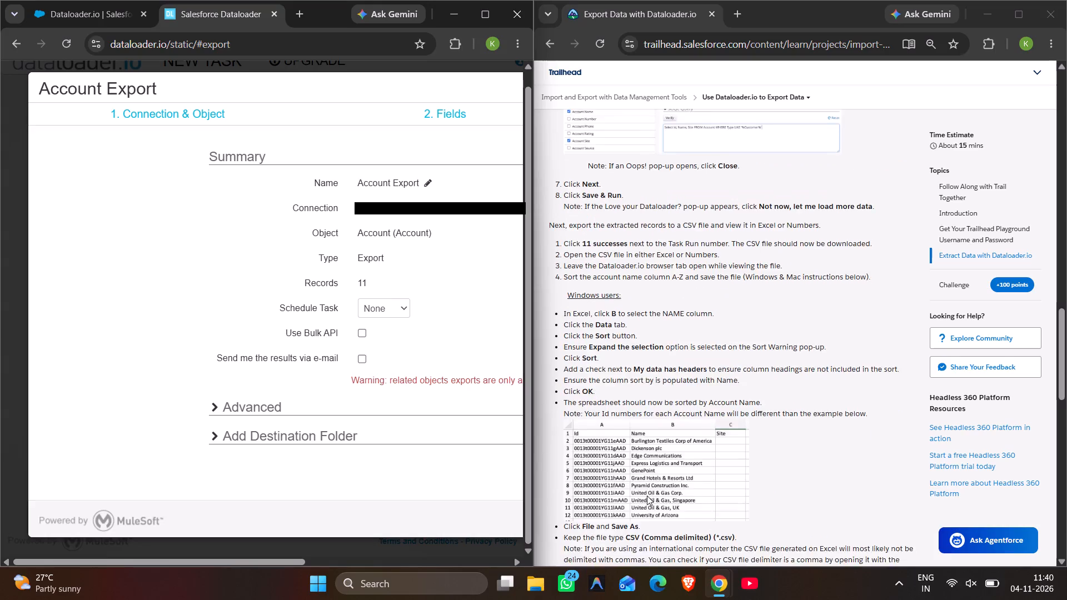
pyautogui.scroll(-1, 647, 496)
pyautogui.scroll(3, 647, 496)
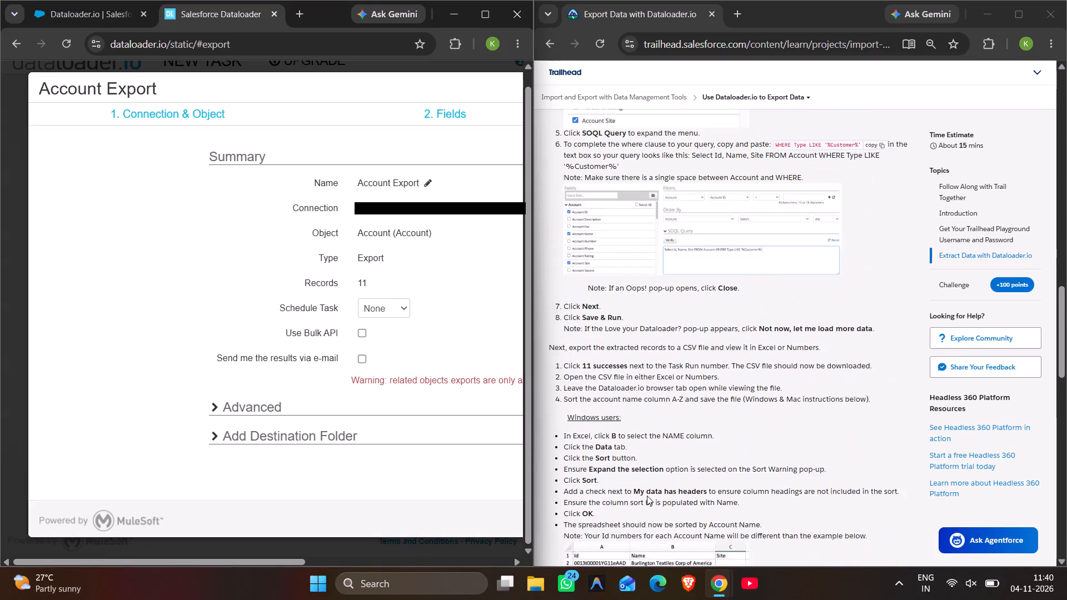
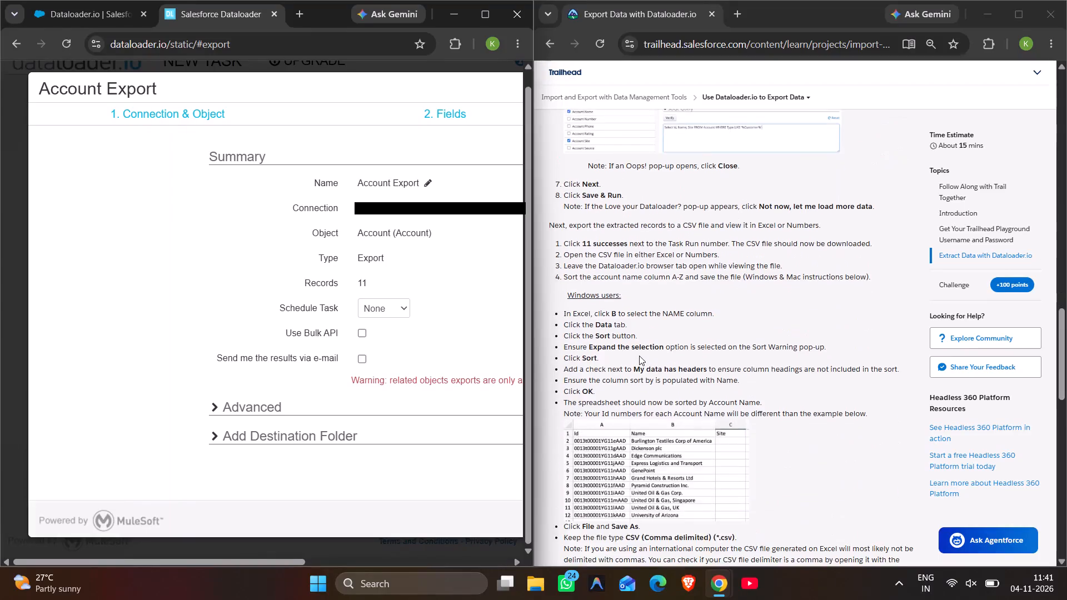
# Review the Trailhead instructions from sorting the CSV and saving it as Accounts Export through to the Verify Step section.
pyautogui.scroll(-2, 639, 356)
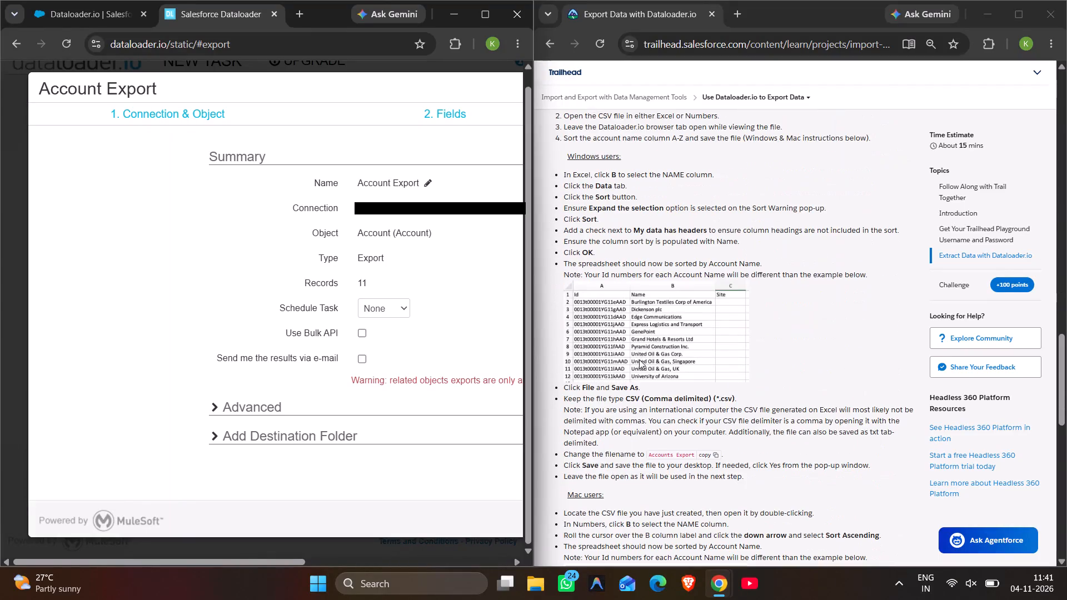
pyautogui.scroll(-4, 640, 362)
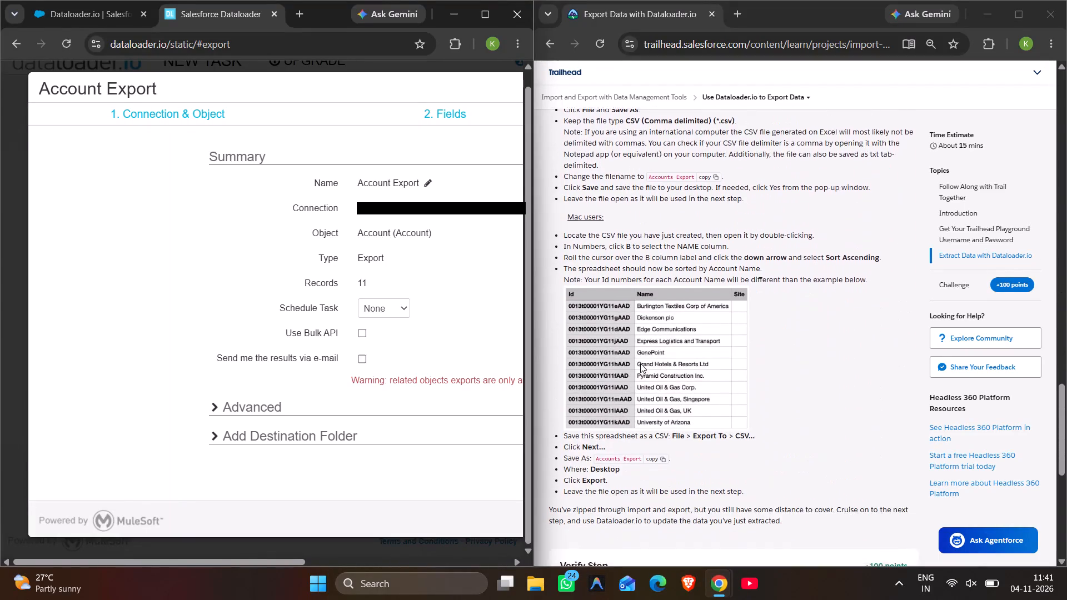
pyautogui.scroll(-1, 640, 363)
pyautogui.scroll(2, 642, 363)
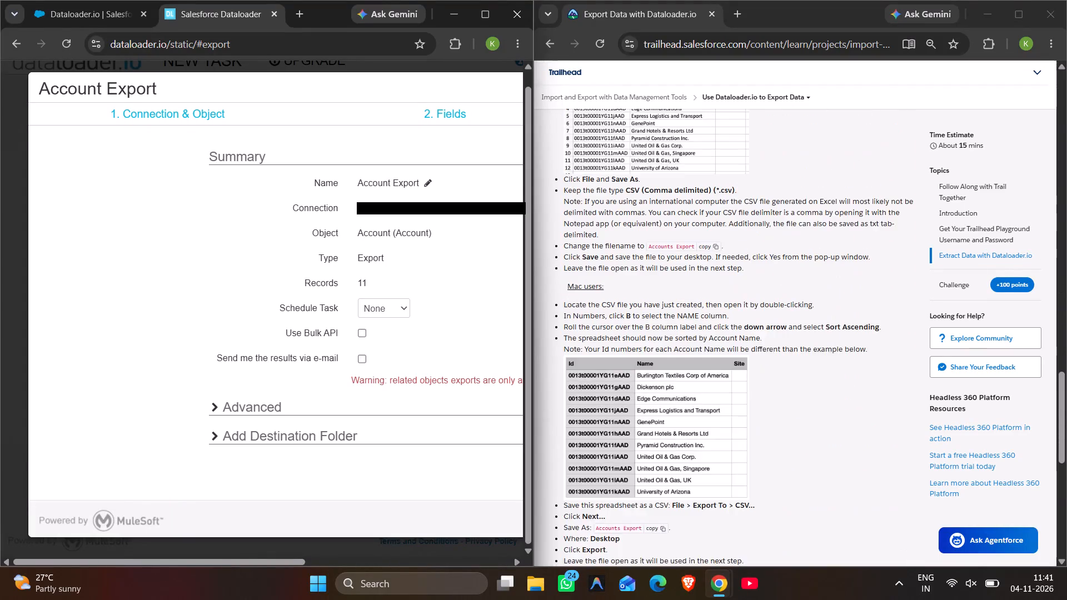
pyautogui.scroll(1, 642, 363)
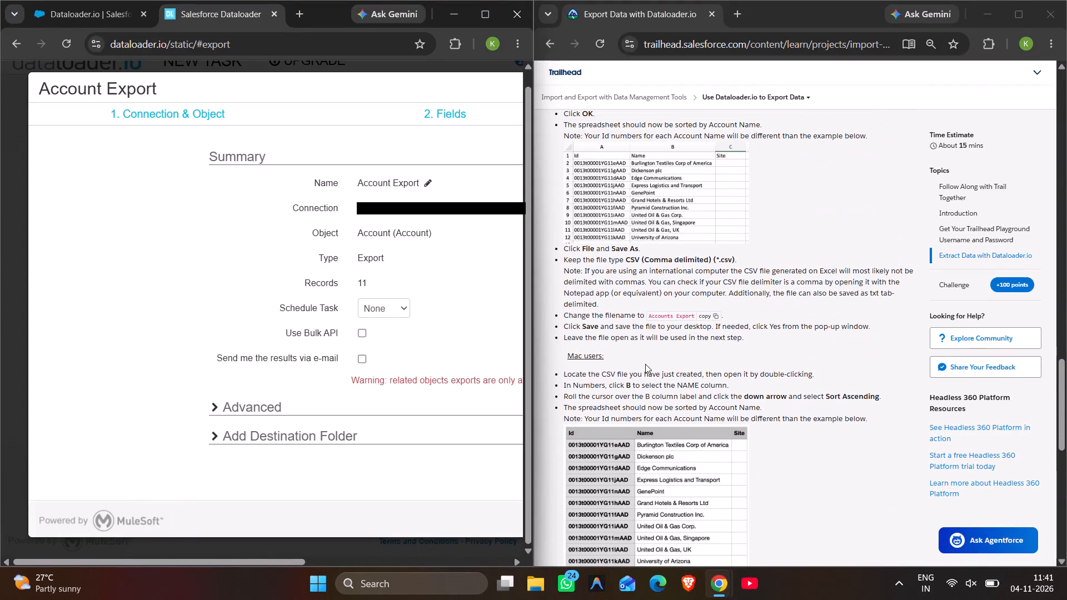
pyautogui.scroll(-3, 645, 364)
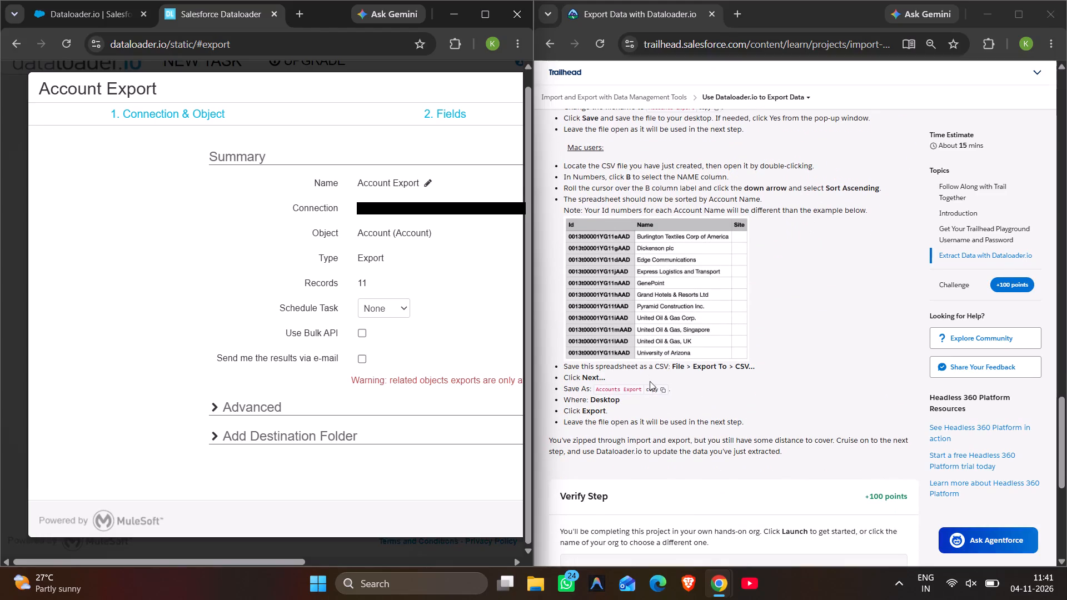
pyautogui.scroll(-2, 660, 423)
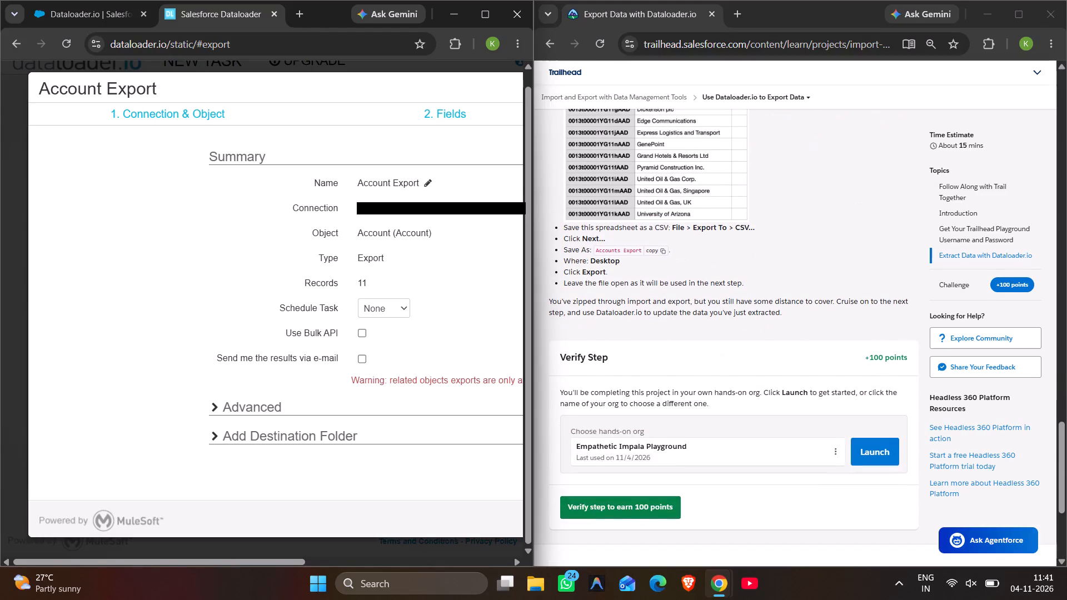
pyautogui.scroll(-1, 660, 423)
pyautogui.scroll(8, 660, 423)
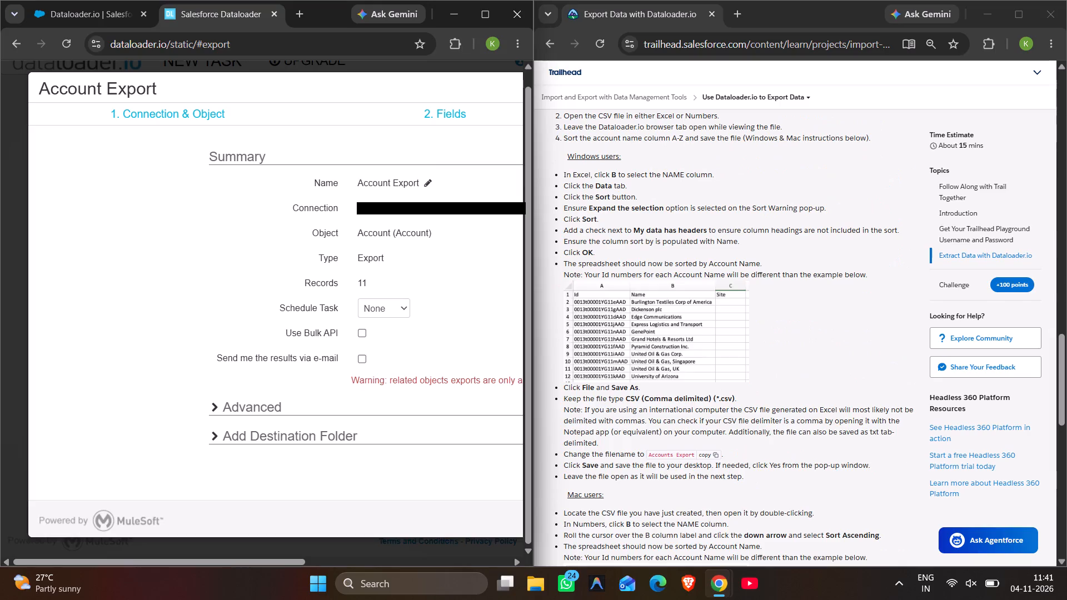
pyautogui.scroll(1, 668, 417)
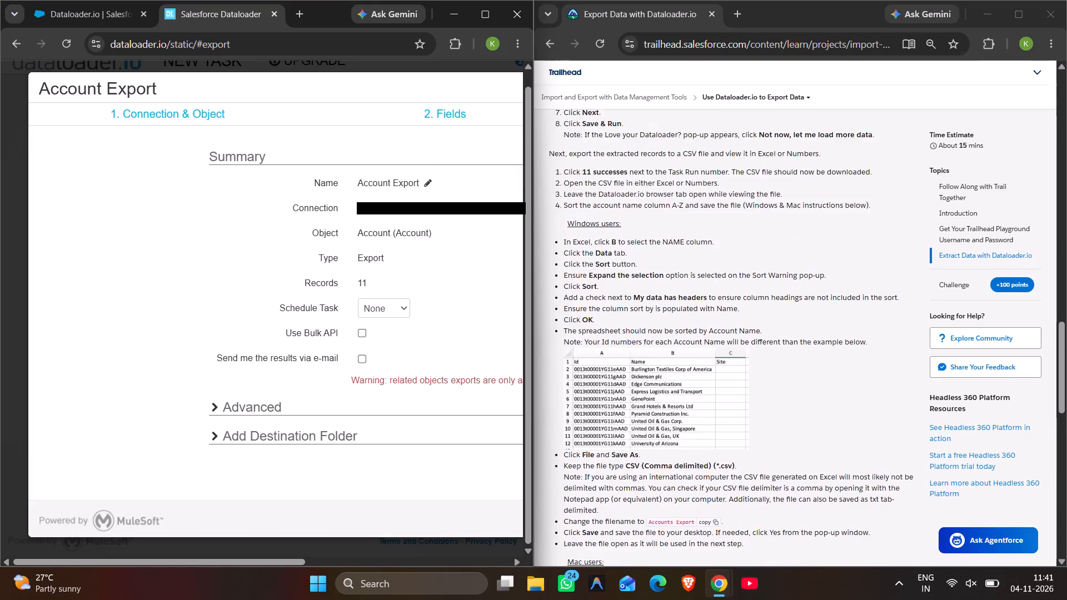
pyautogui.scroll(1, 668, 417)
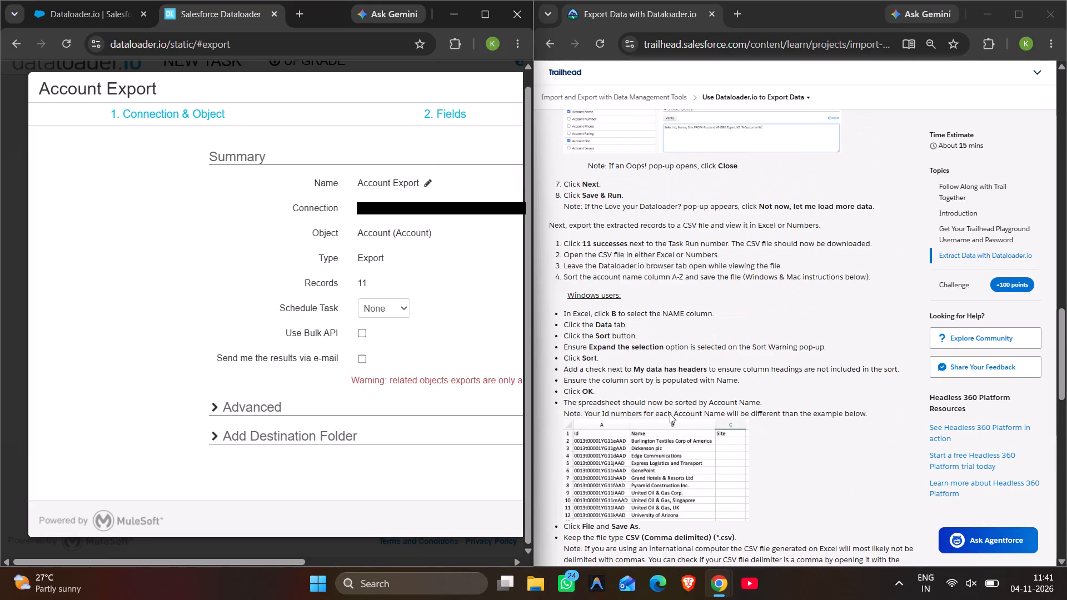
# Maximise the Account Export window, then save and run the export task.
pyautogui.click(481, 11)
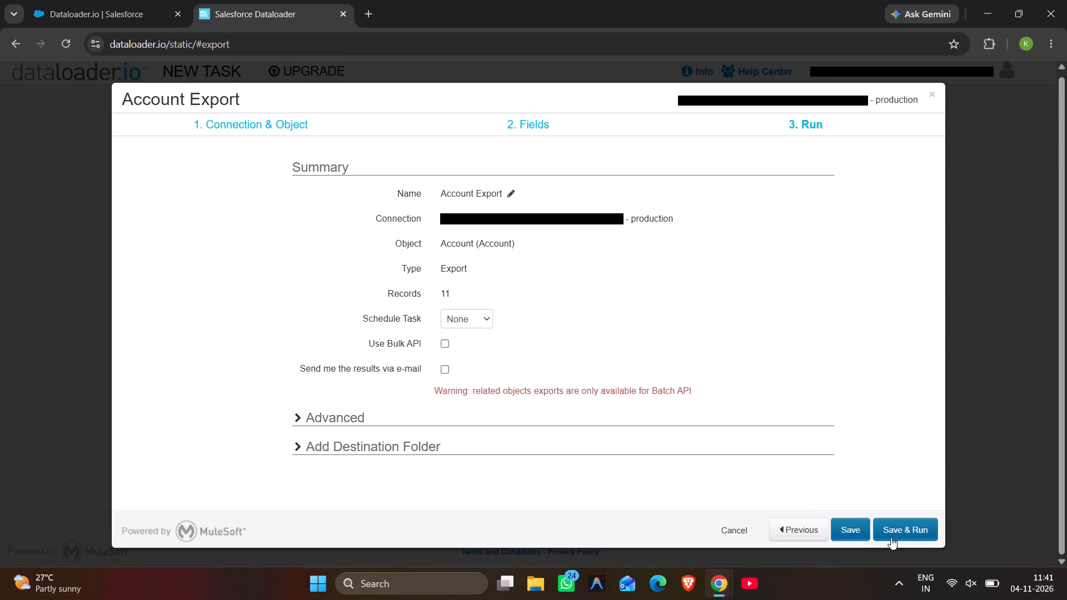
pyautogui.click(891, 538)
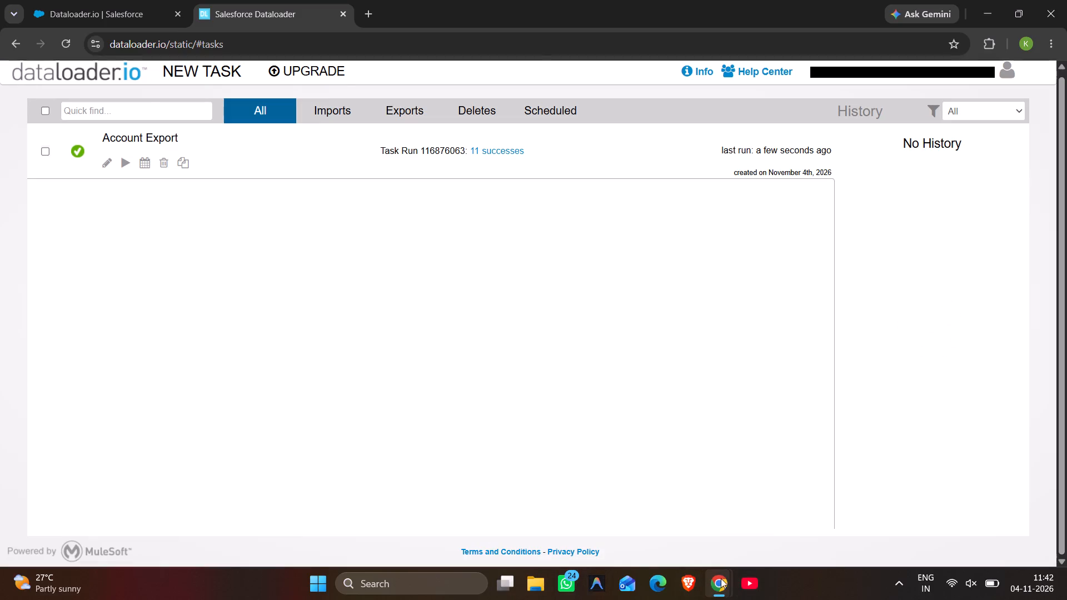
# Recheck the Trailhead instructions on downloading the CSV file from the Account Export task run.
pyautogui.click(773, 521)
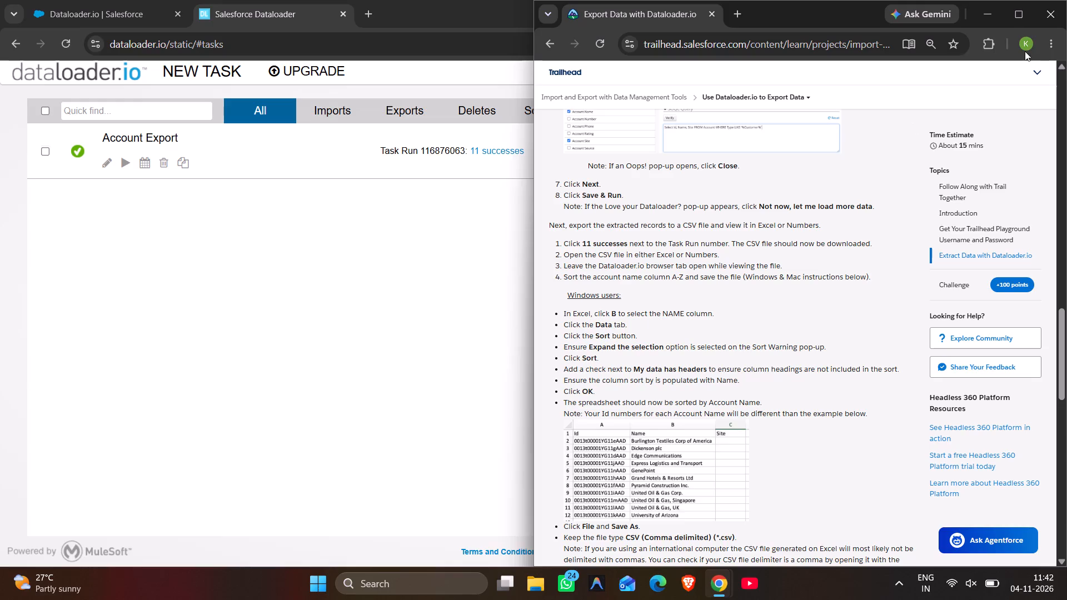
pyautogui.click(988, 9)
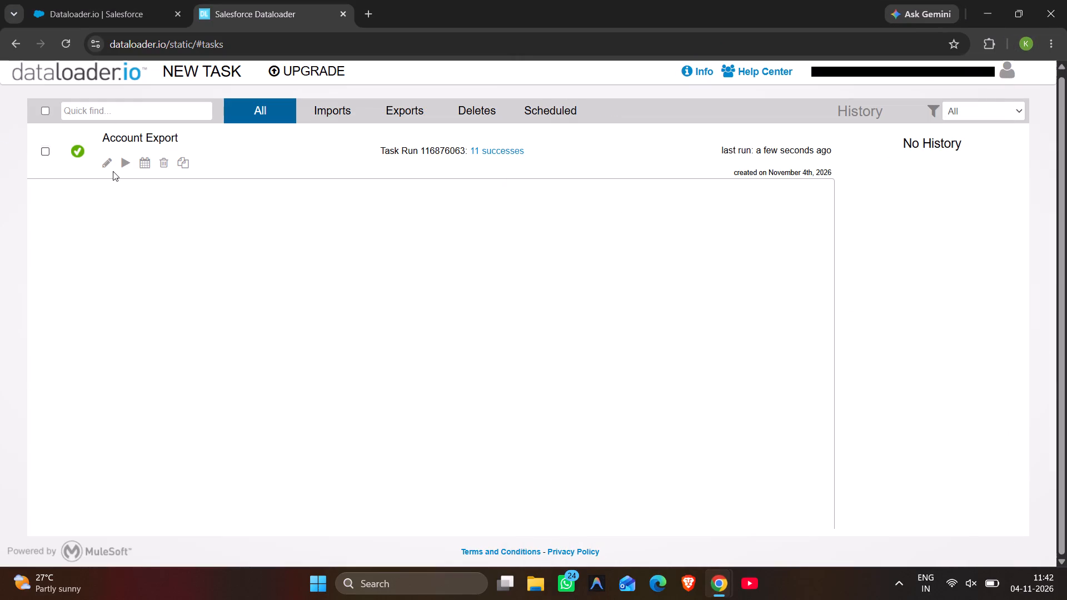
pyautogui.click(48, 153)
pyautogui.click(48, 153)
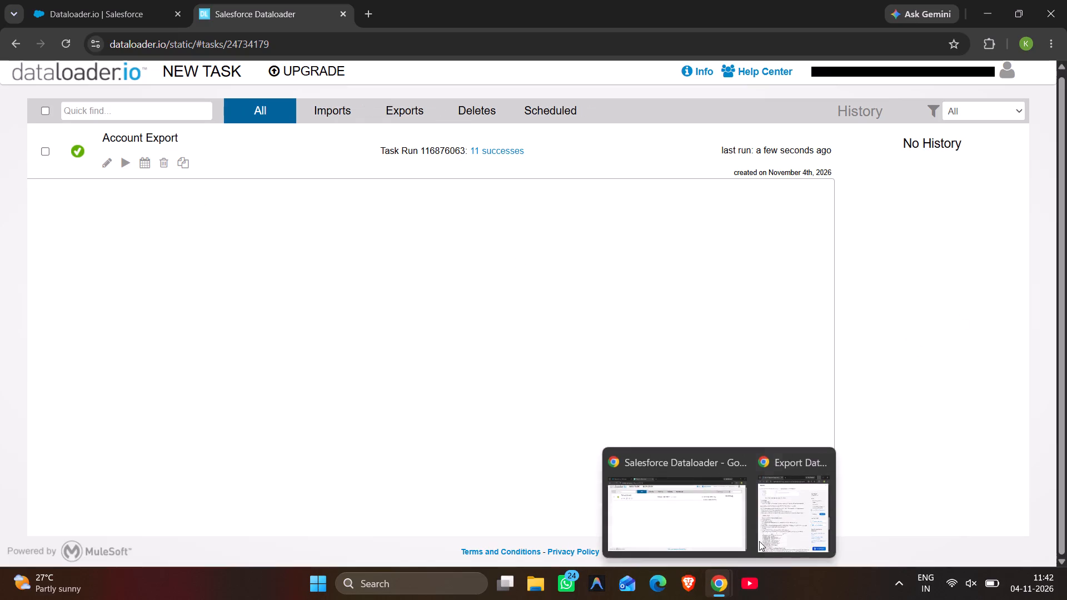
pyautogui.click(775, 524)
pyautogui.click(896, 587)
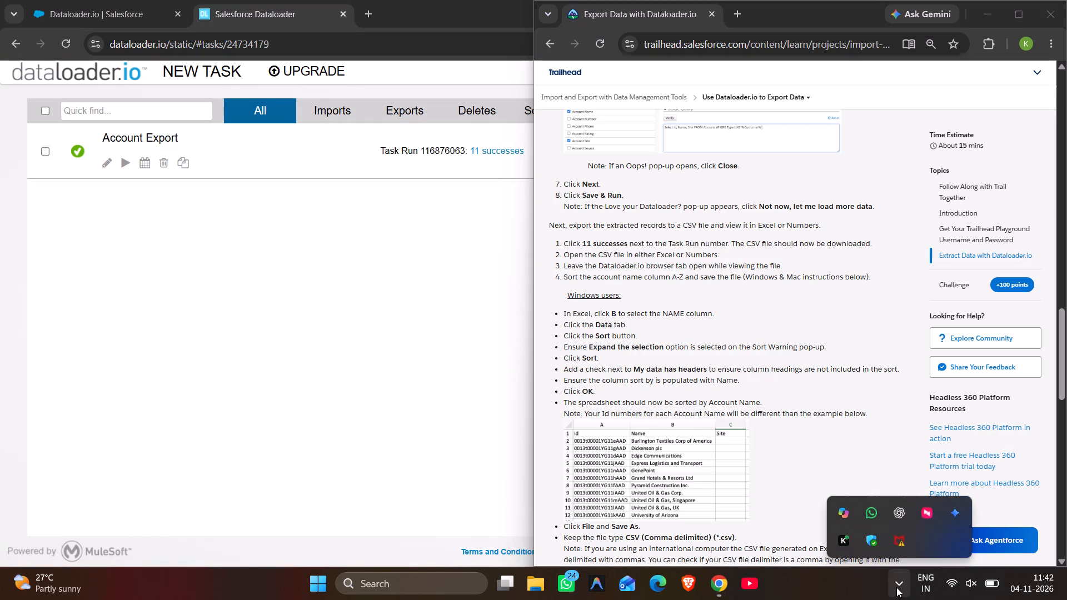
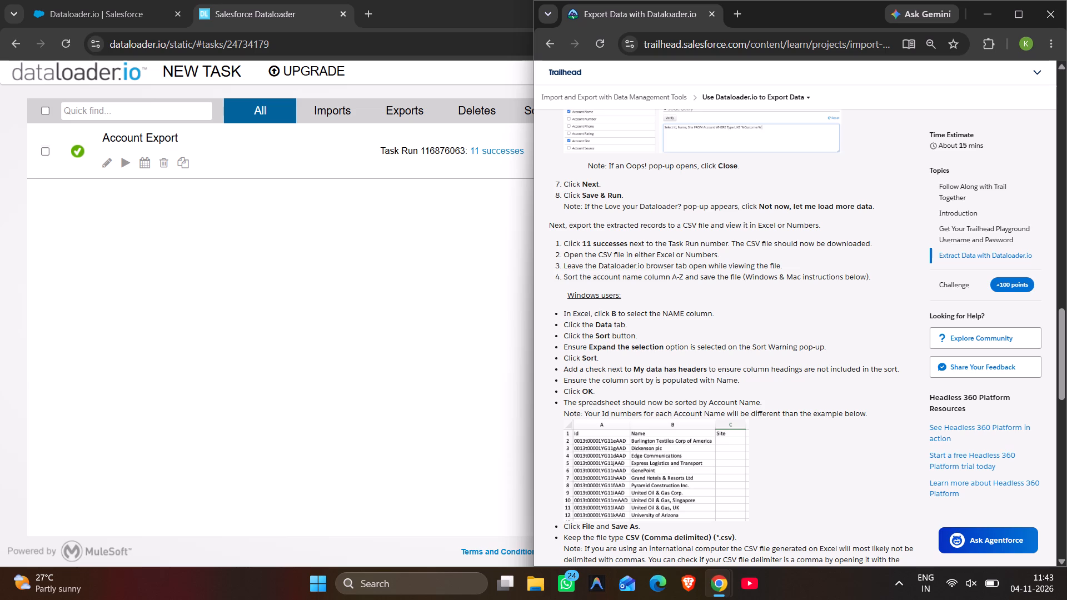
# Review the Trailhead instructions for sorting and saving the exported CSV, through to the Verify Step section.
pyautogui.scroll(-3, 577, 316)
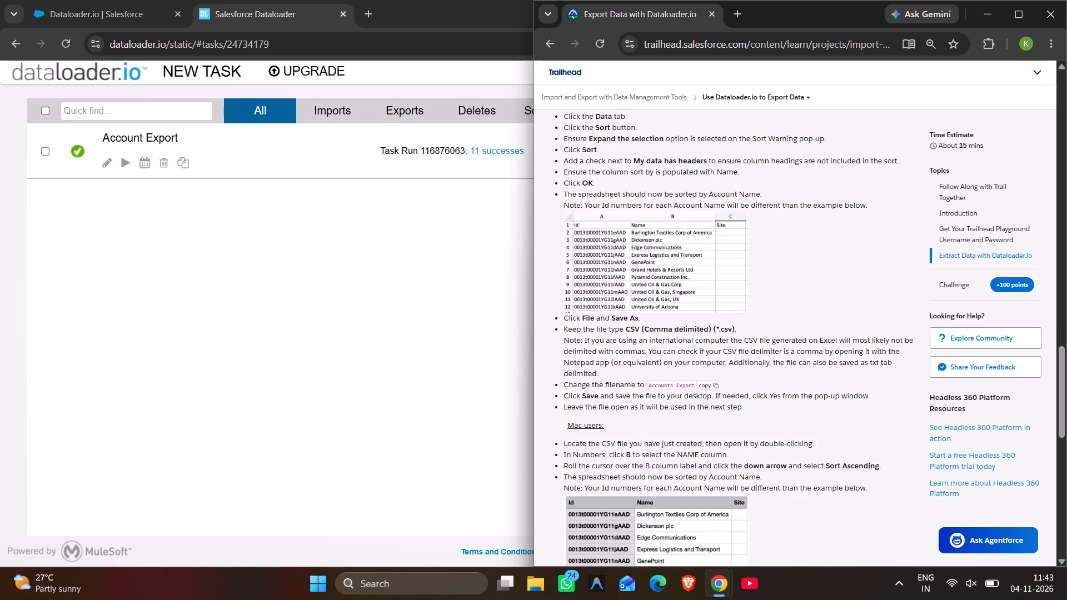
pyautogui.scroll(3, 577, 317)
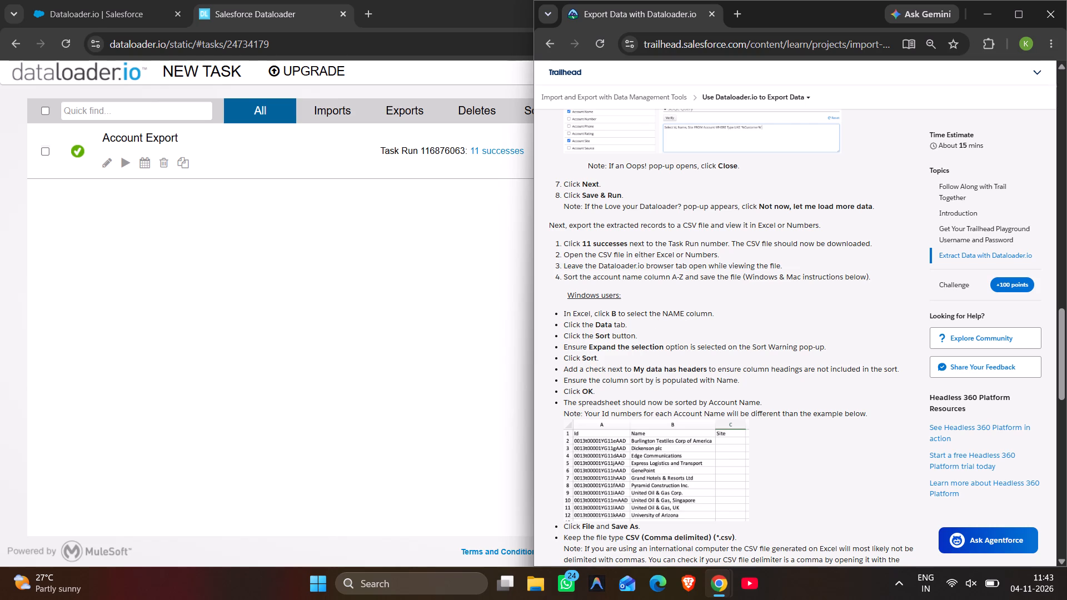
pyautogui.scroll(-4, 610, 391)
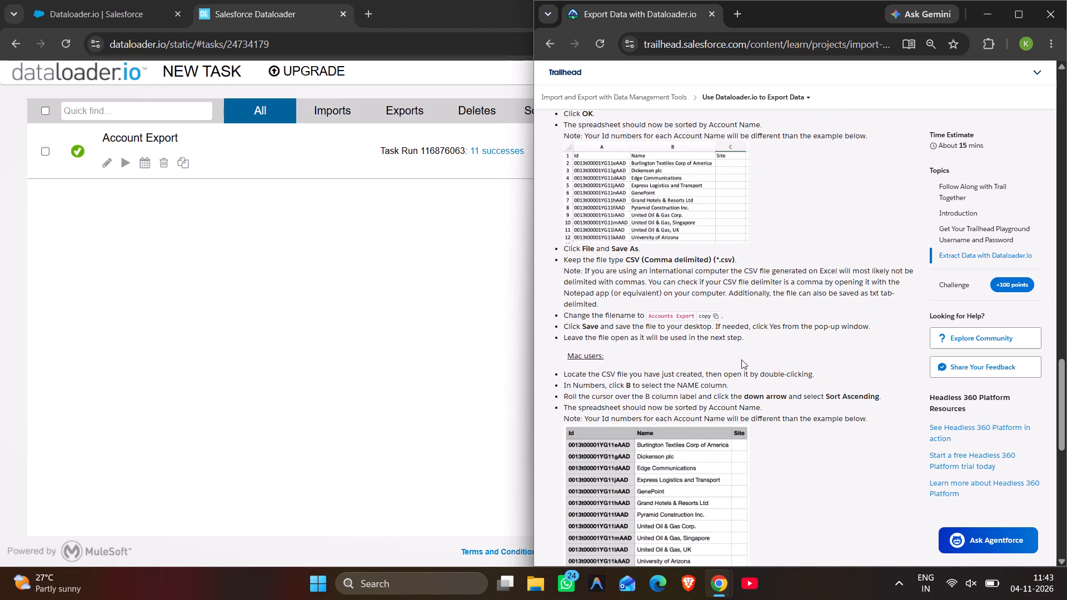
pyautogui.scroll(-2, 605, 383)
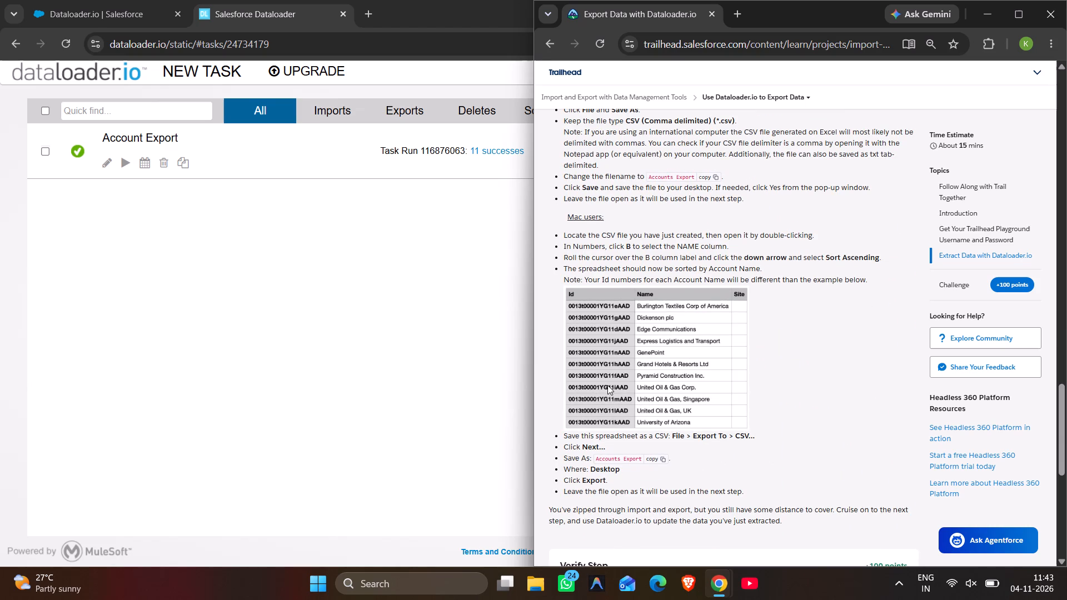
pyautogui.scroll(-2, 607, 386)
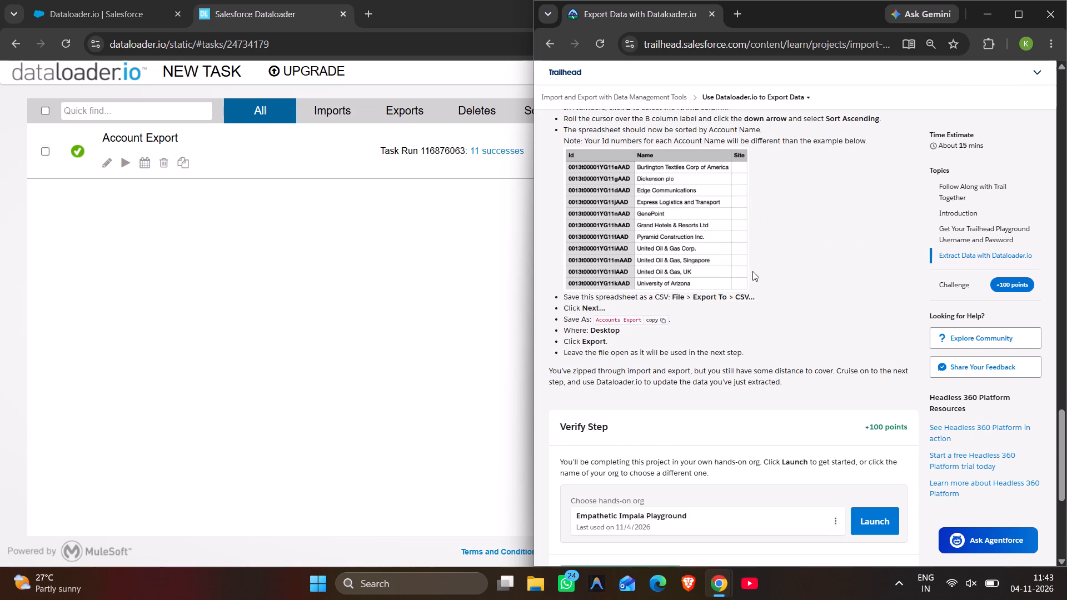
pyautogui.scroll(5, 676, 305)
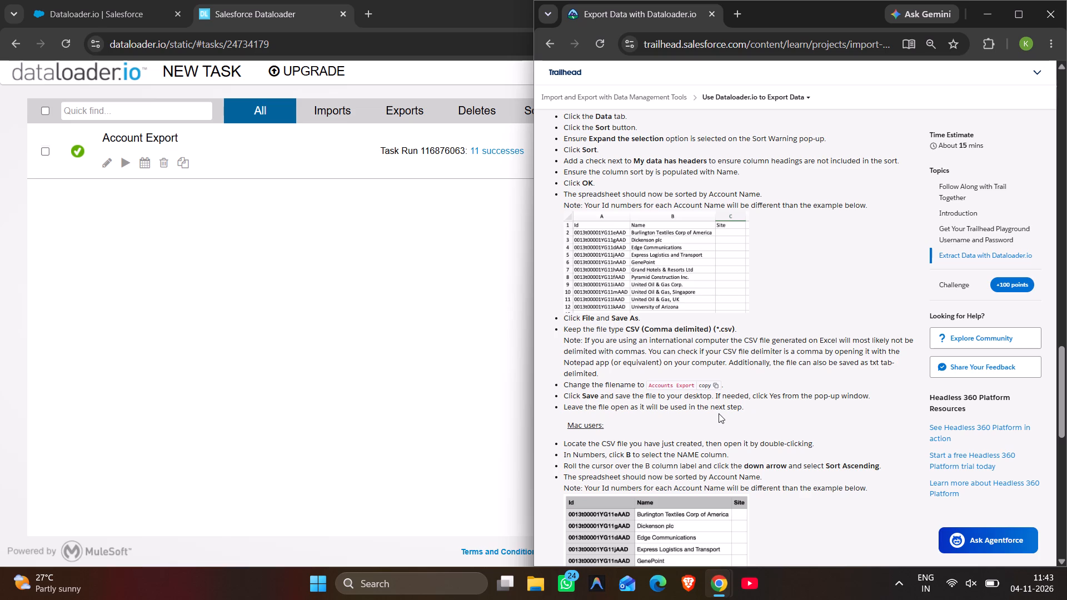
pyautogui.scroll(-5, 735, 411)
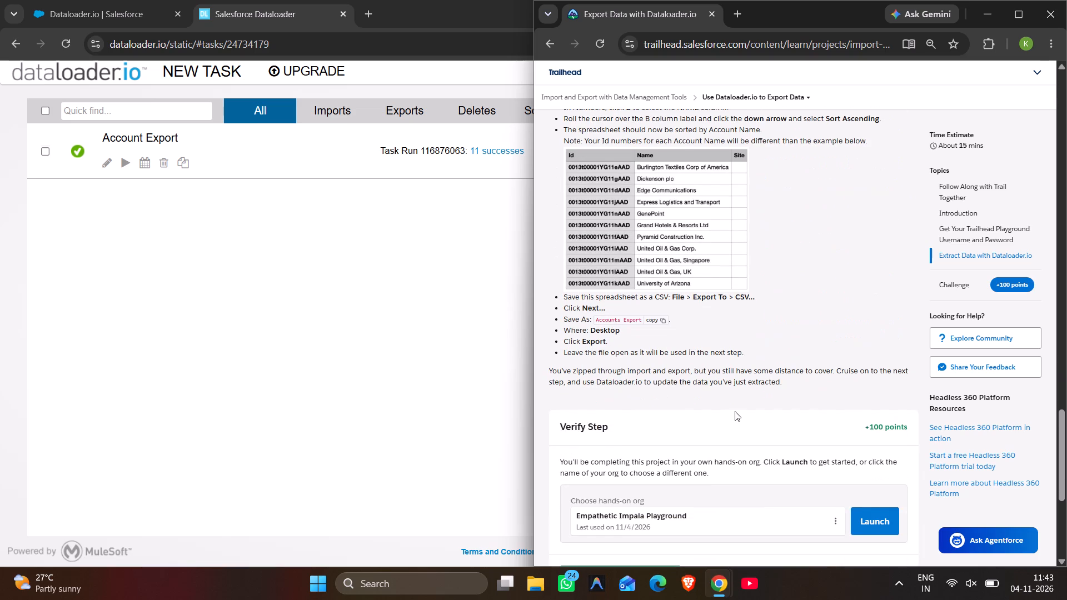
pyautogui.scroll(-3, 737, 496)
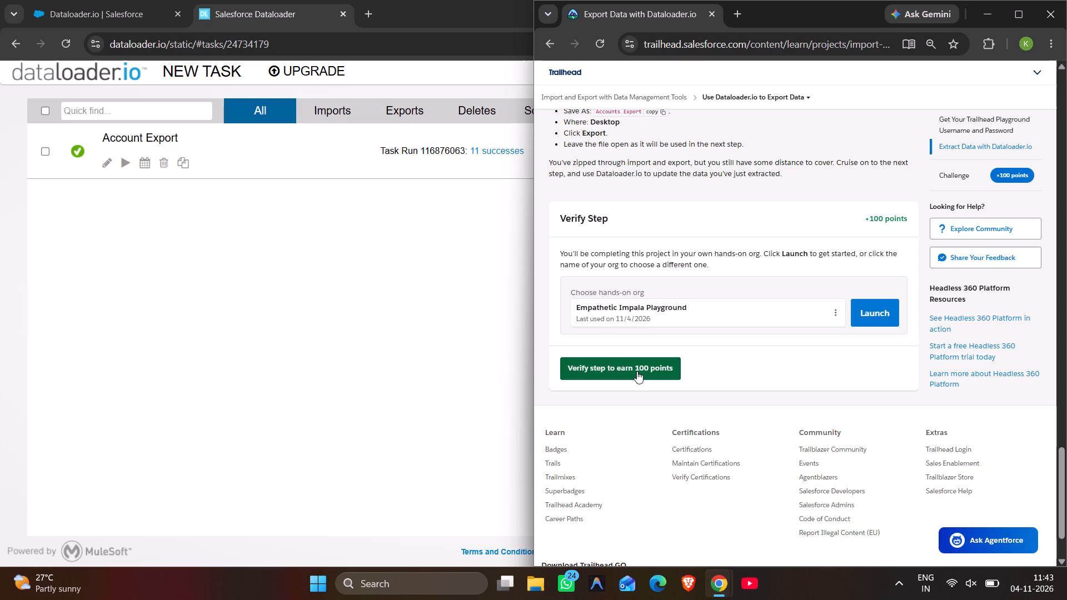
# Verify the Dataloader.io export step for 100 points and proceed to the project's next step.
pyautogui.click(637, 371)
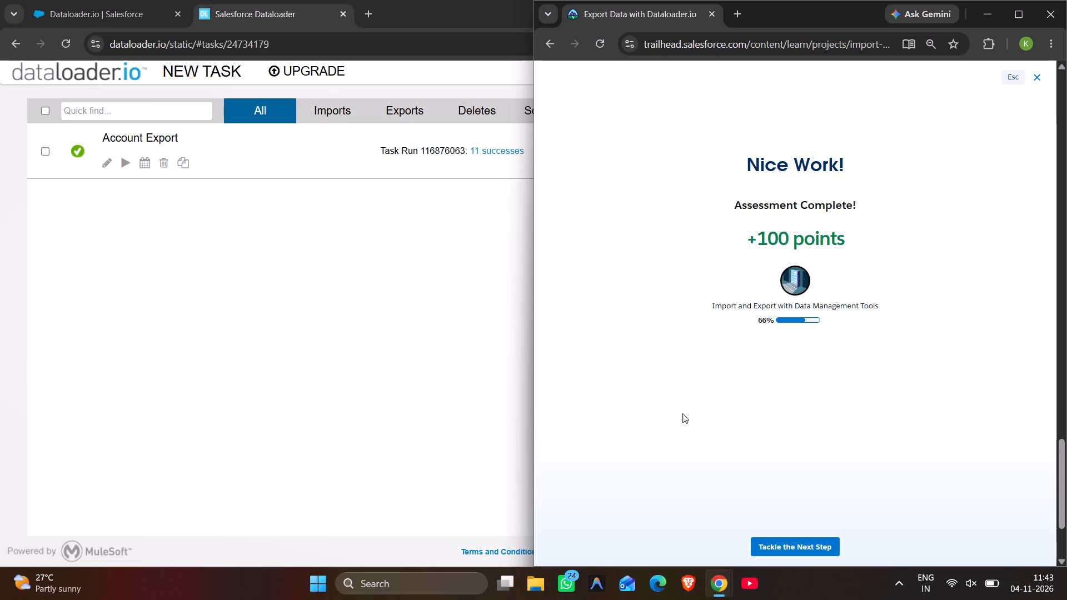
pyautogui.click(778, 542)
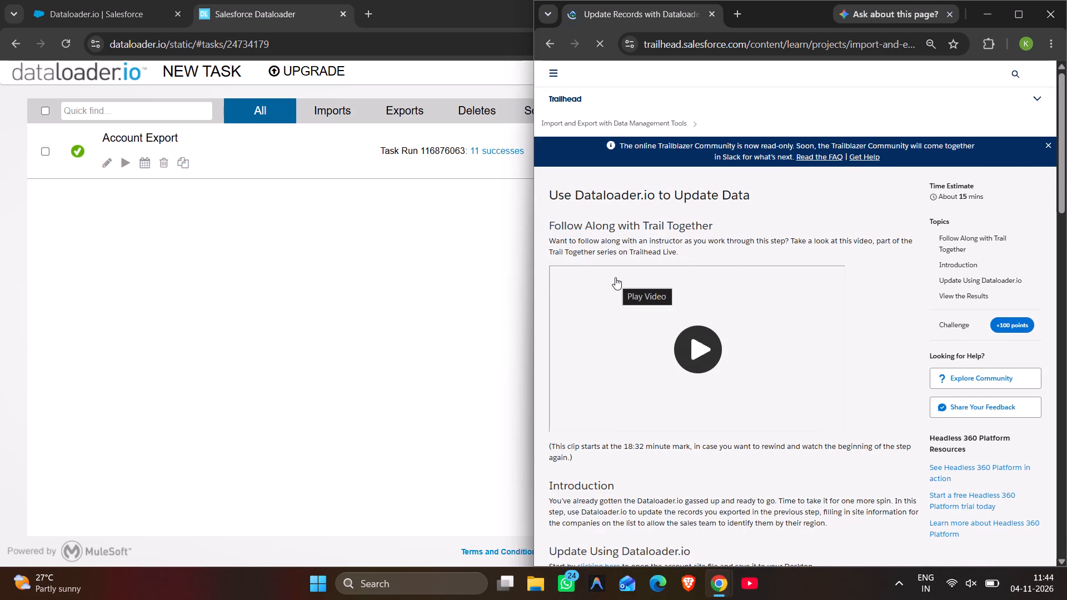
# Read the Use Dataloader.io to Update Data instructions and start a new import task in Dataloader.io.
pyautogui.scroll(-5, 666, 327)
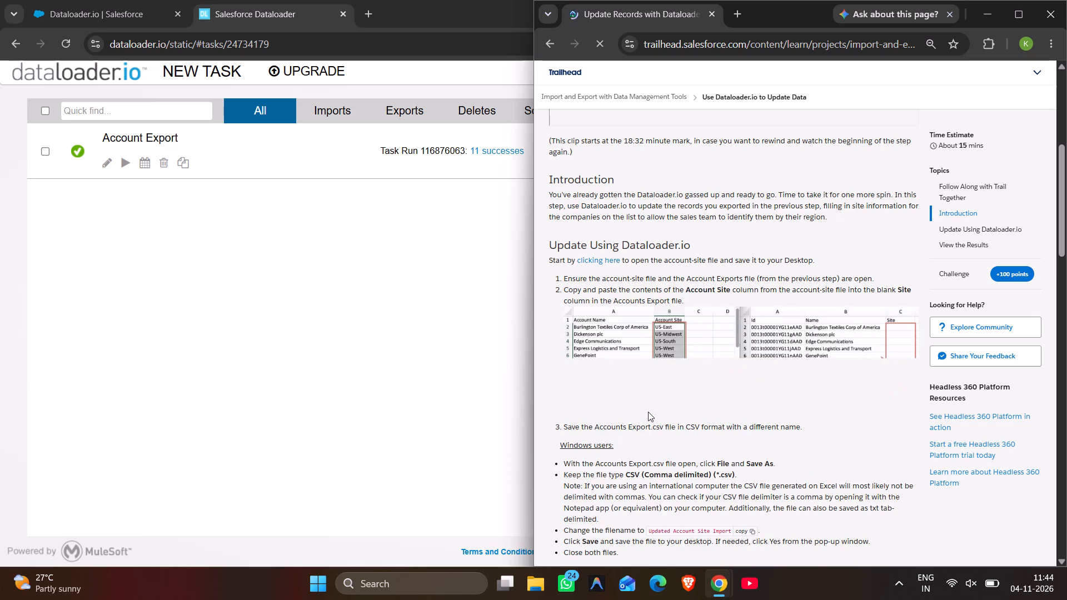
pyautogui.scroll(-2, 648, 412)
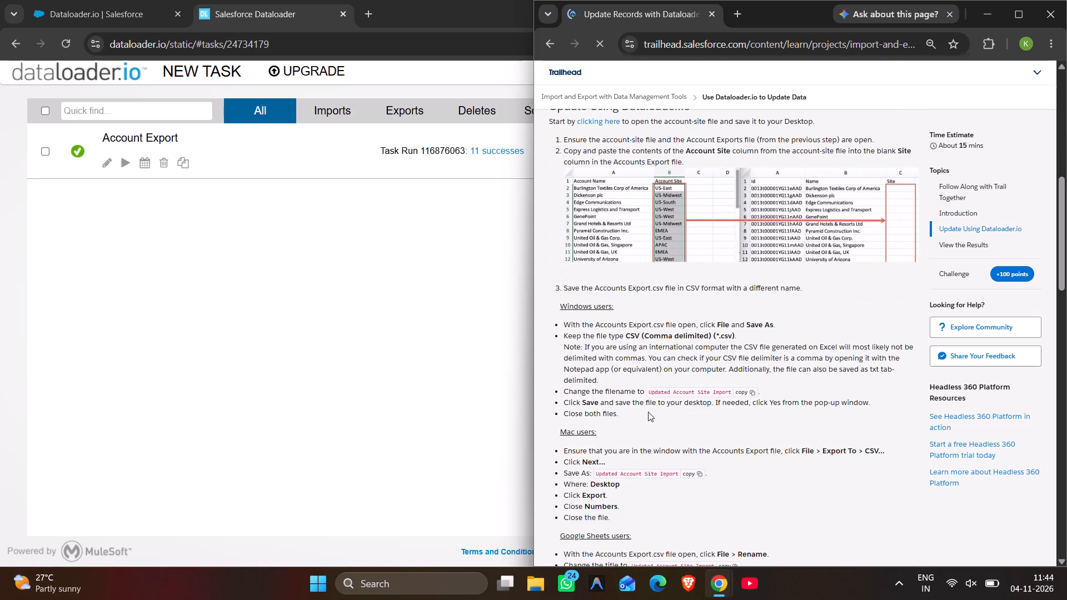
pyautogui.scroll(-5, 648, 412)
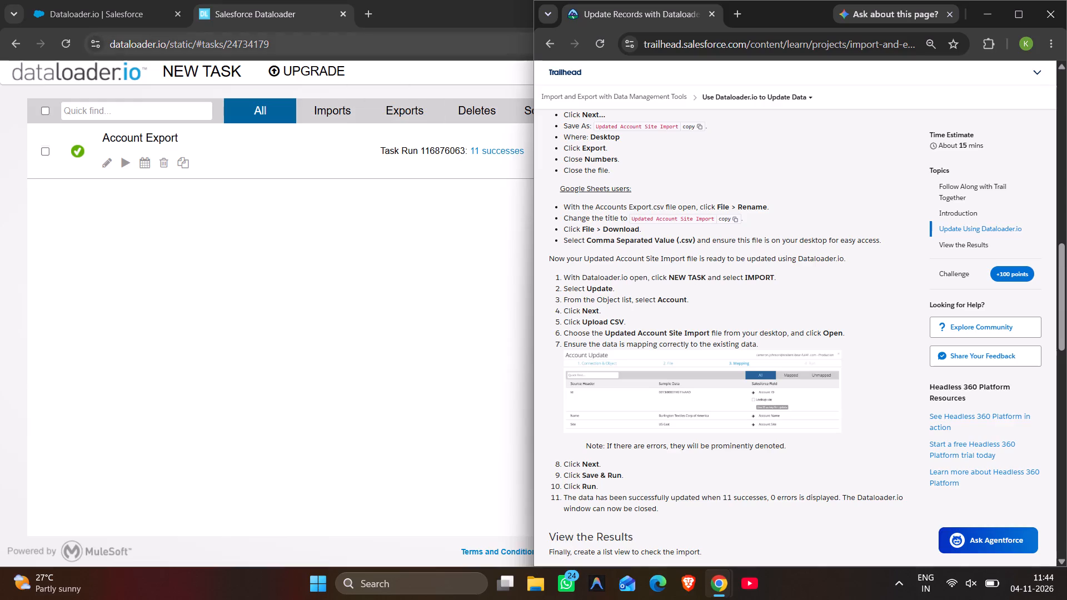
pyautogui.click(210, 72)
pyautogui.click(232, 117)
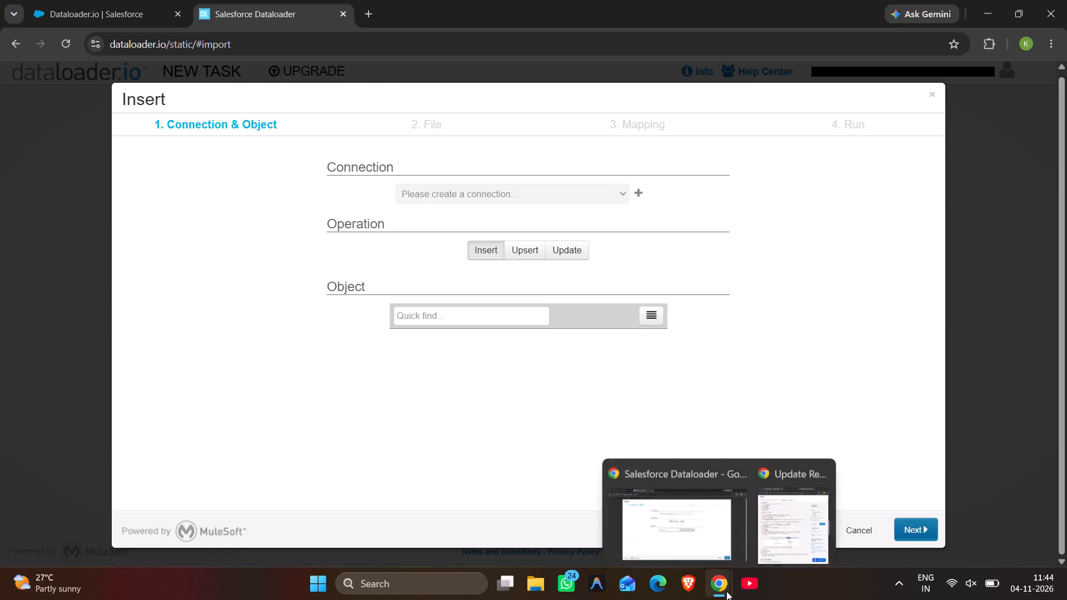
# Arrange the Dataloader.io import window and the Trailhead instructions window side by side.
pyautogui.click(823, 528)
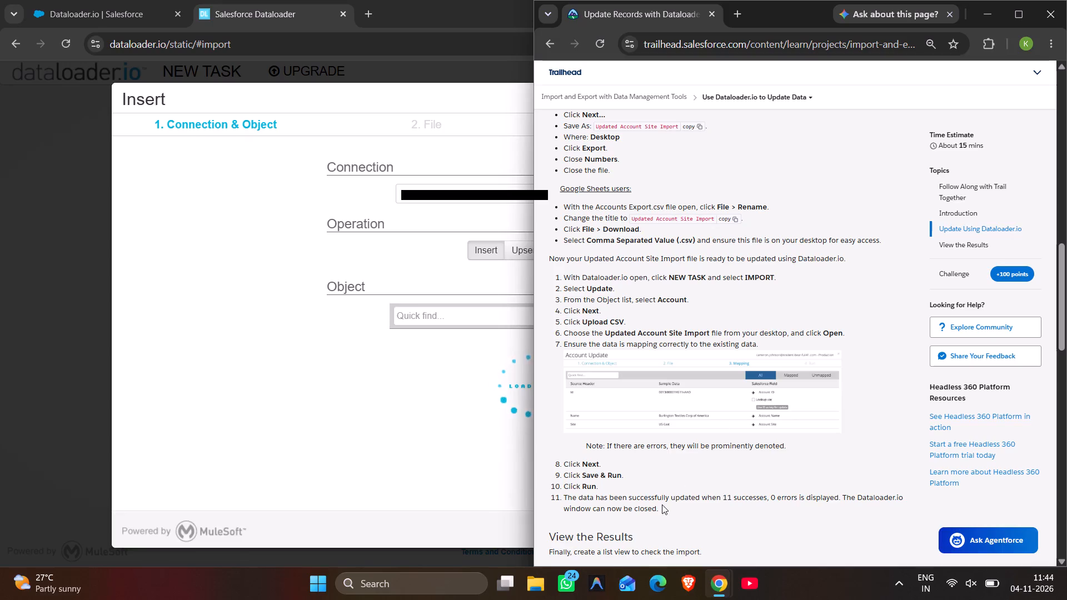
pyautogui.click(537, 583)
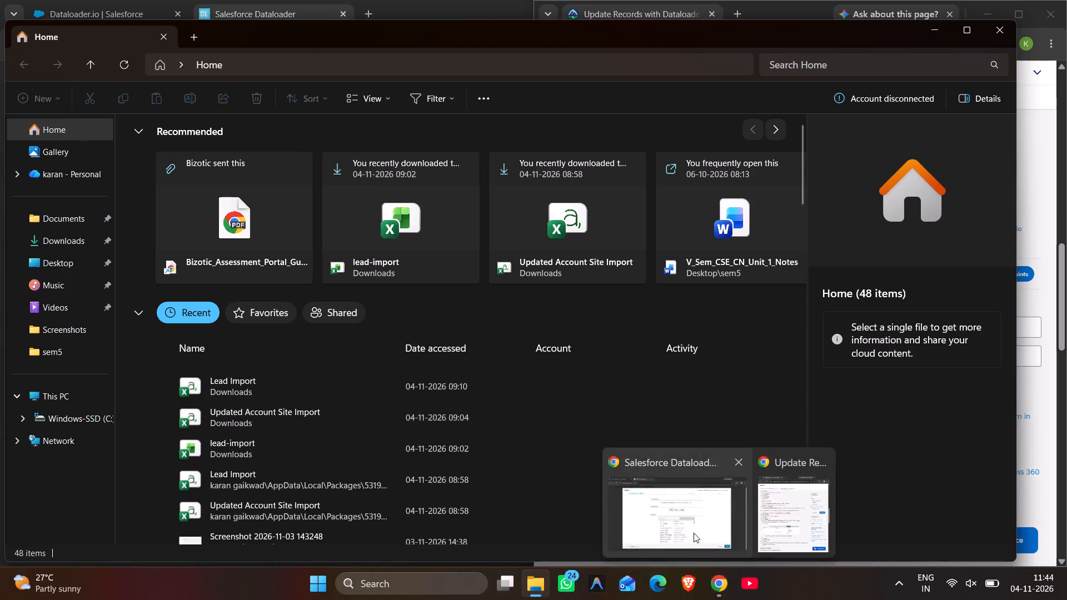
pyautogui.click(696, 522)
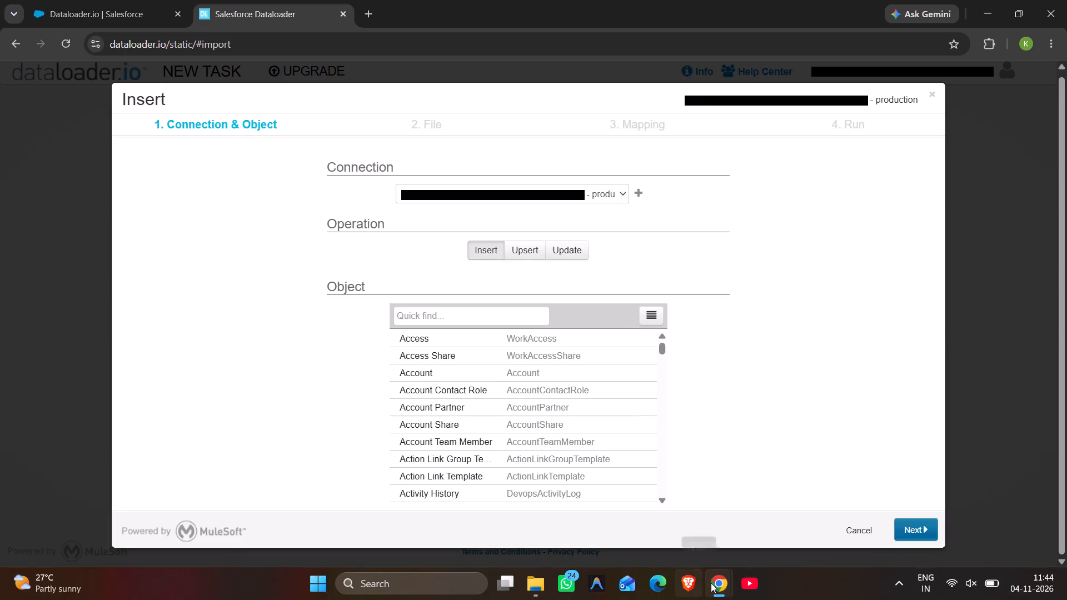
pyautogui.click(790, 522)
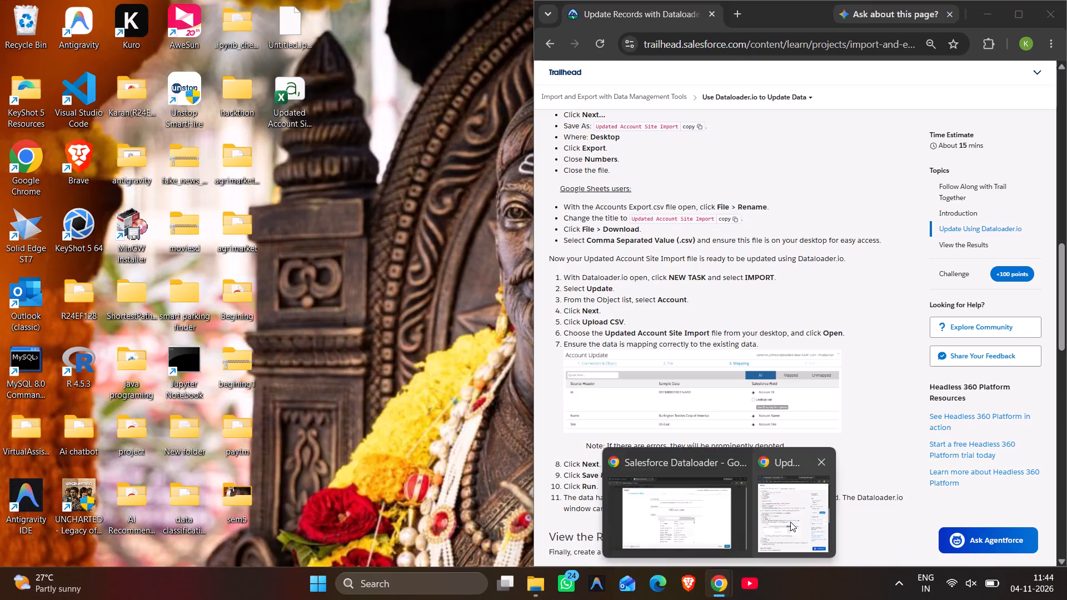
pyautogui.moveTo(292, 85); pyautogui.dragTo(280, 79)
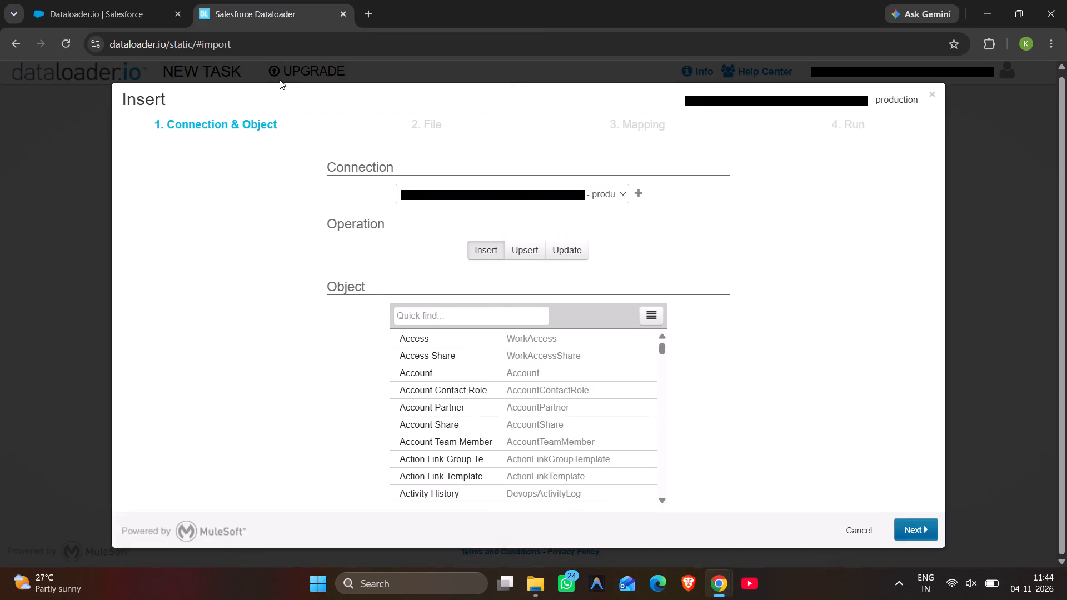
pyautogui.moveTo(280, 79); pyautogui.dragTo(333, 102)
pyautogui.click(933, 52)
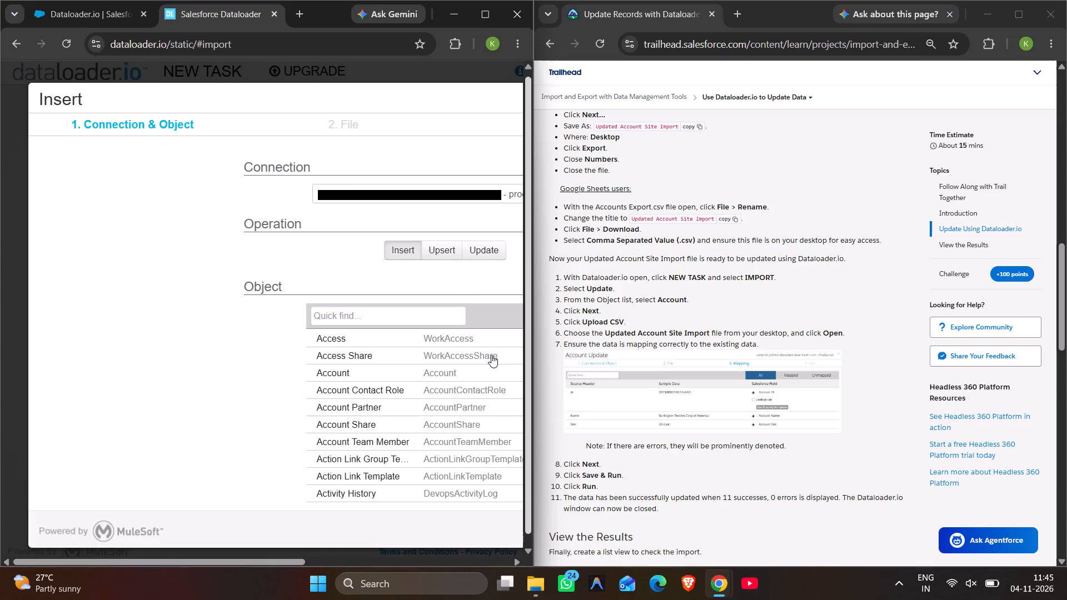
# Choose Account as the object for the import task and advance to the File stage.
pyautogui.moveTo(333, 367); pyautogui.dragTo(336, 343)
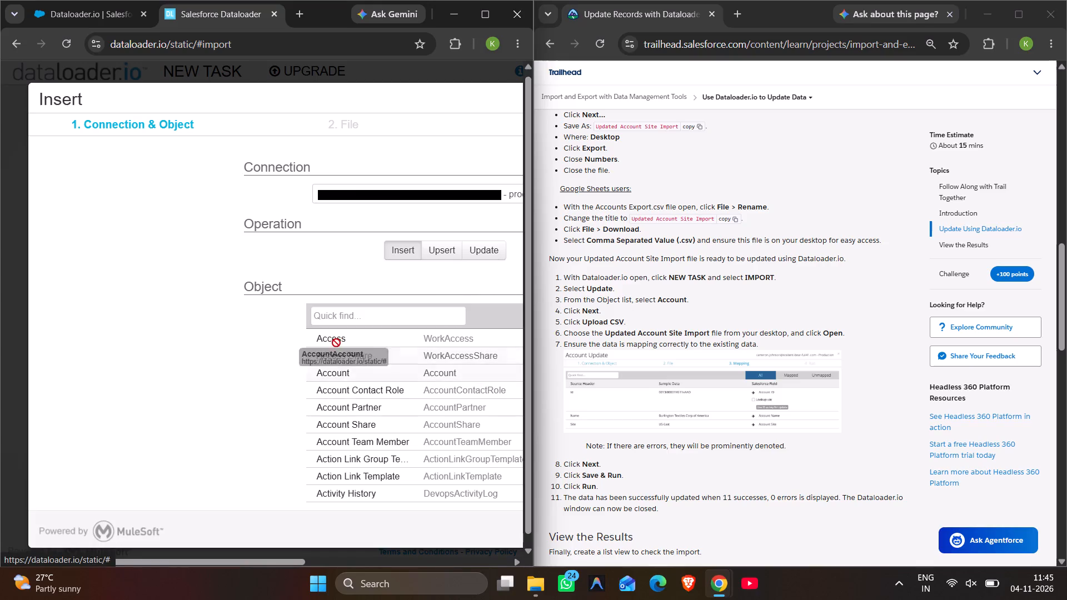
pyautogui.moveTo(336, 343); pyautogui.dragTo(354, 305)
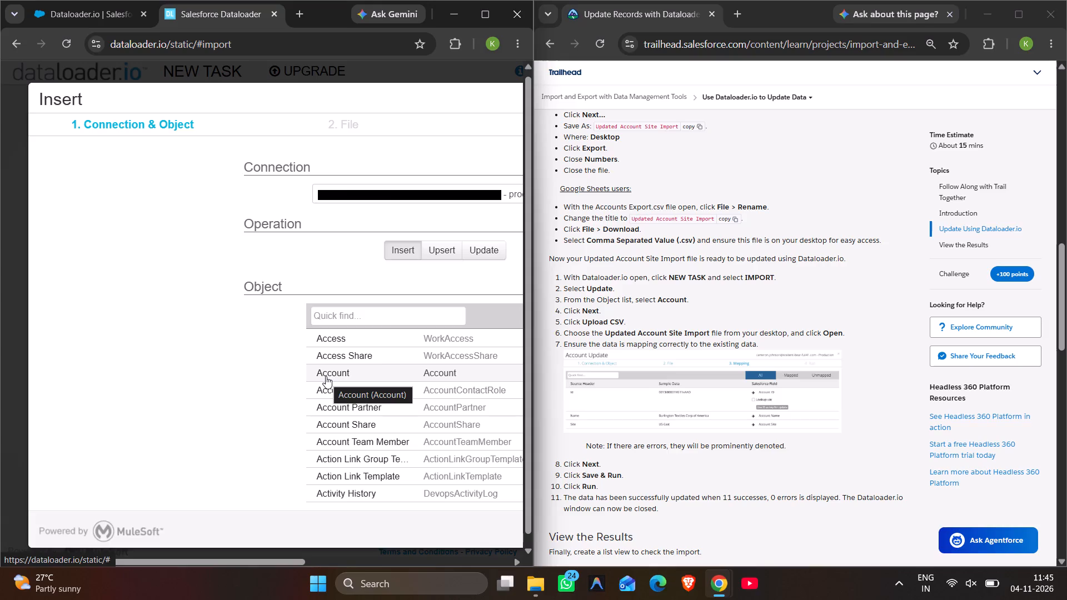
pyautogui.click(326, 376)
pyautogui.click(326, 376)
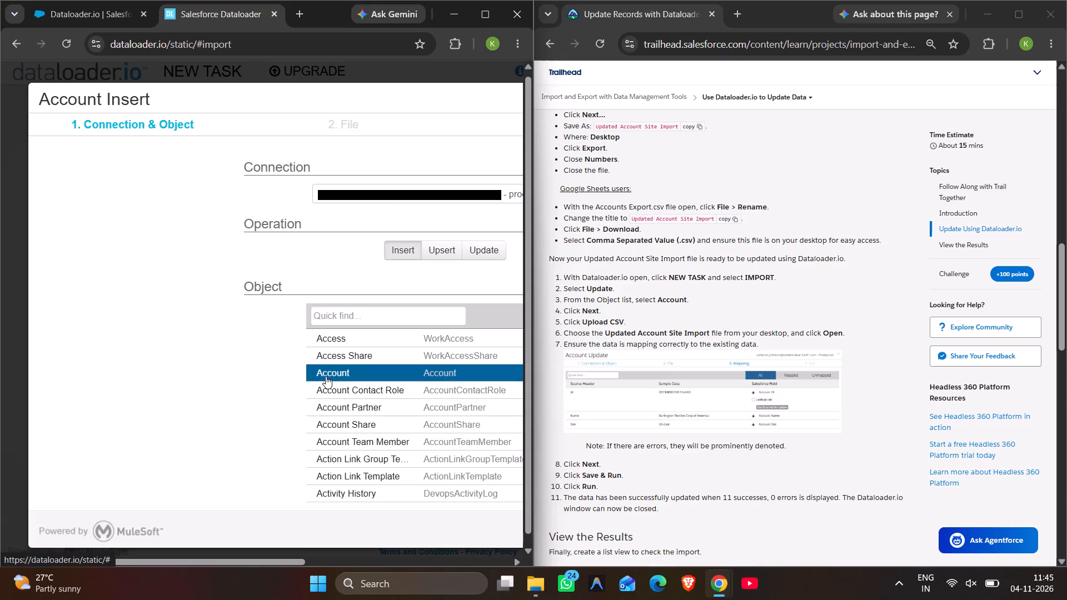
pyautogui.doubleClick(326, 376)
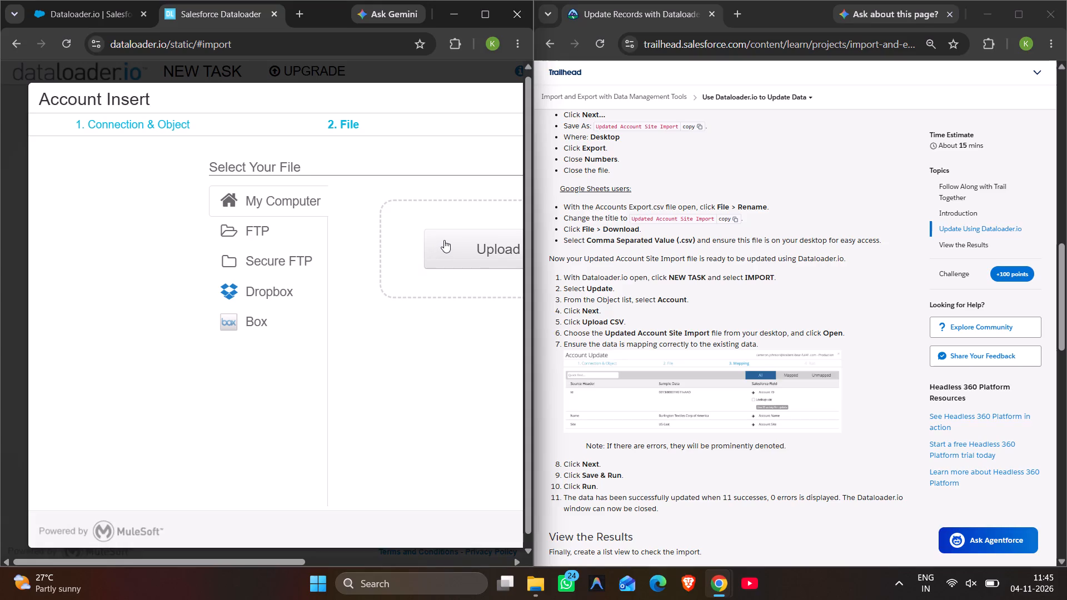
# Maximise the import window and upload the Updated Account Site Import CSV file from Downloads for mapping.
pyautogui.scroll(-3, 338, 474)
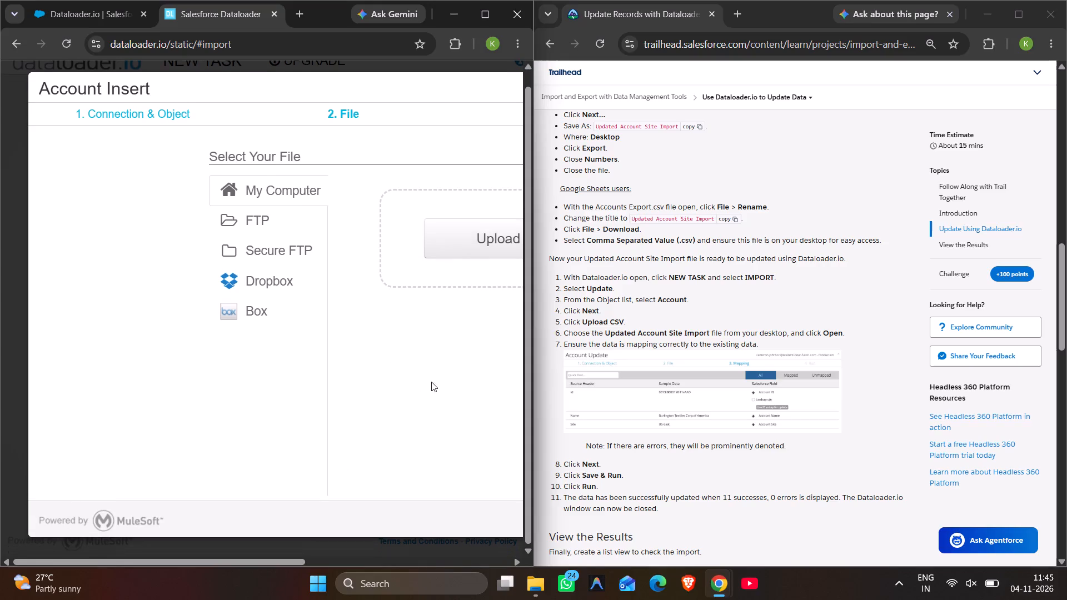
pyautogui.moveTo(433, 381); pyautogui.dragTo(331, 361)
pyautogui.click(490, 13)
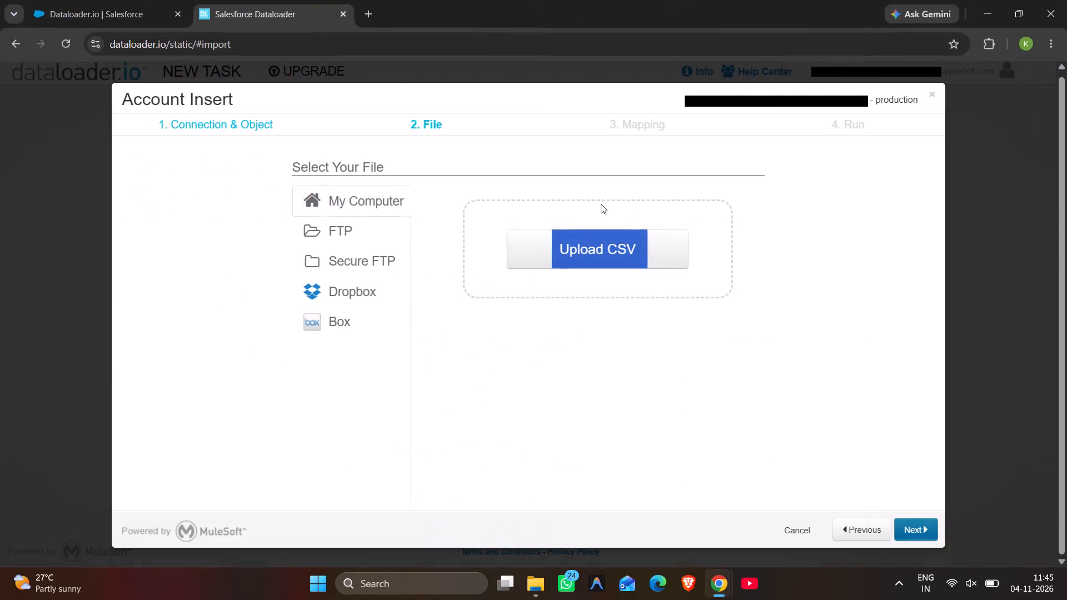
pyautogui.click(602, 251)
pyautogui.click(602, 251)
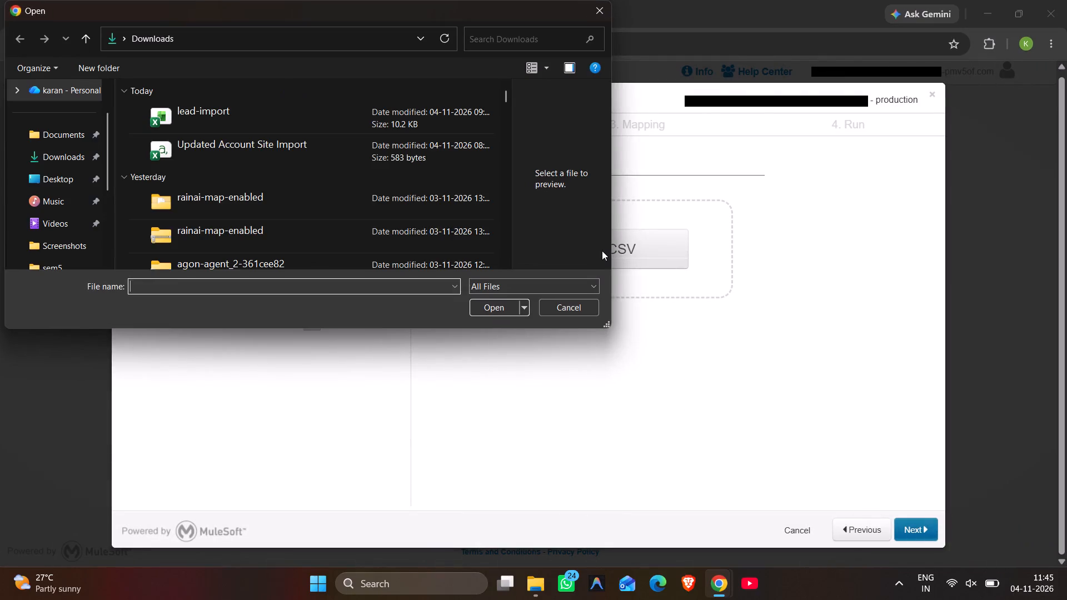
pyautogui.click(316, 143)
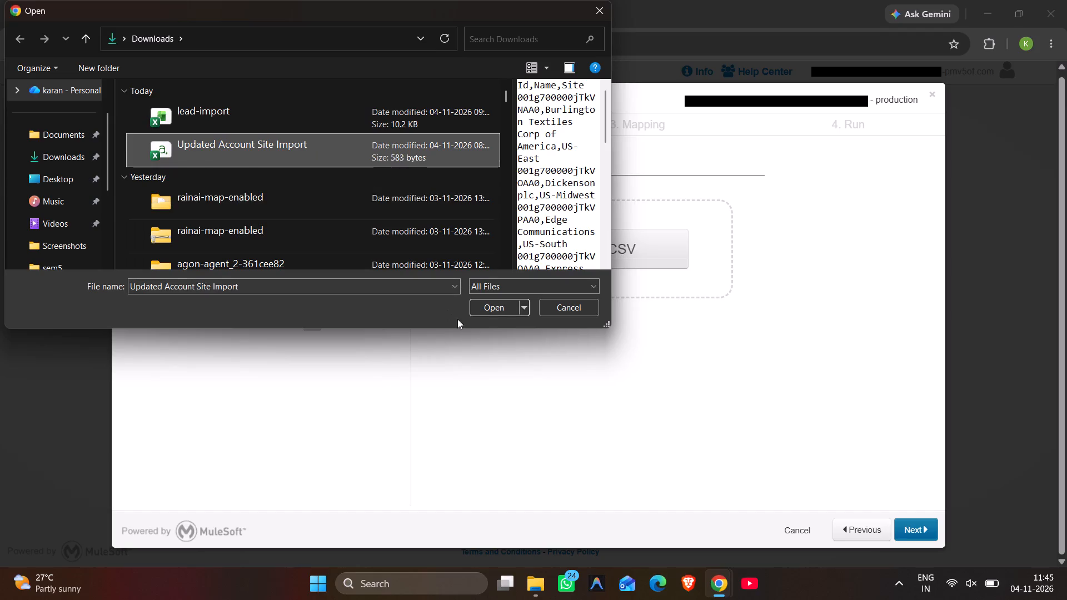
pyautogui.click(497, 310)
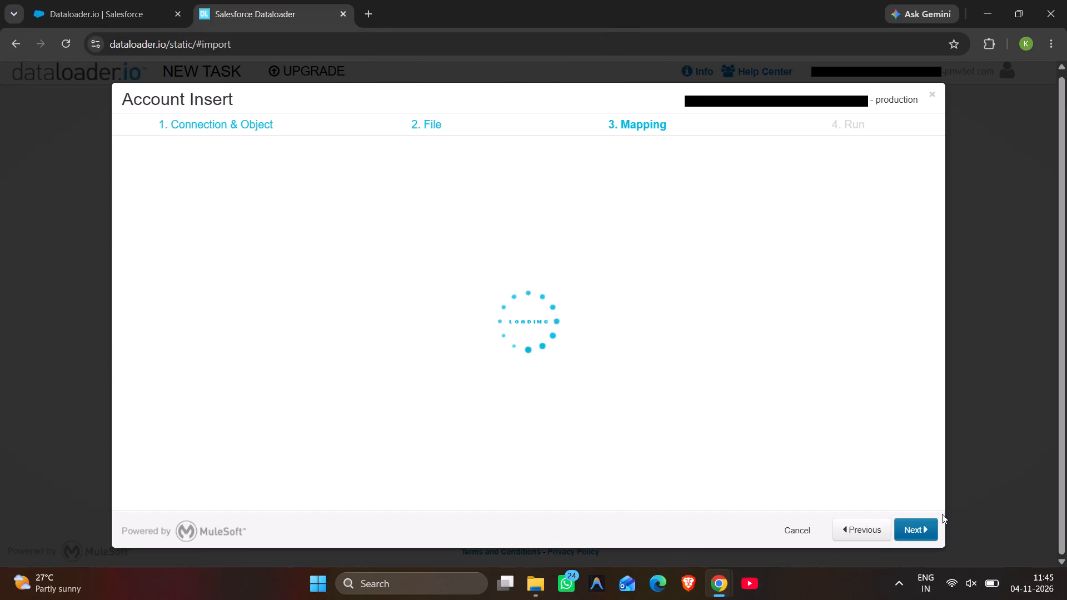
pyautogui.click(908, 526)
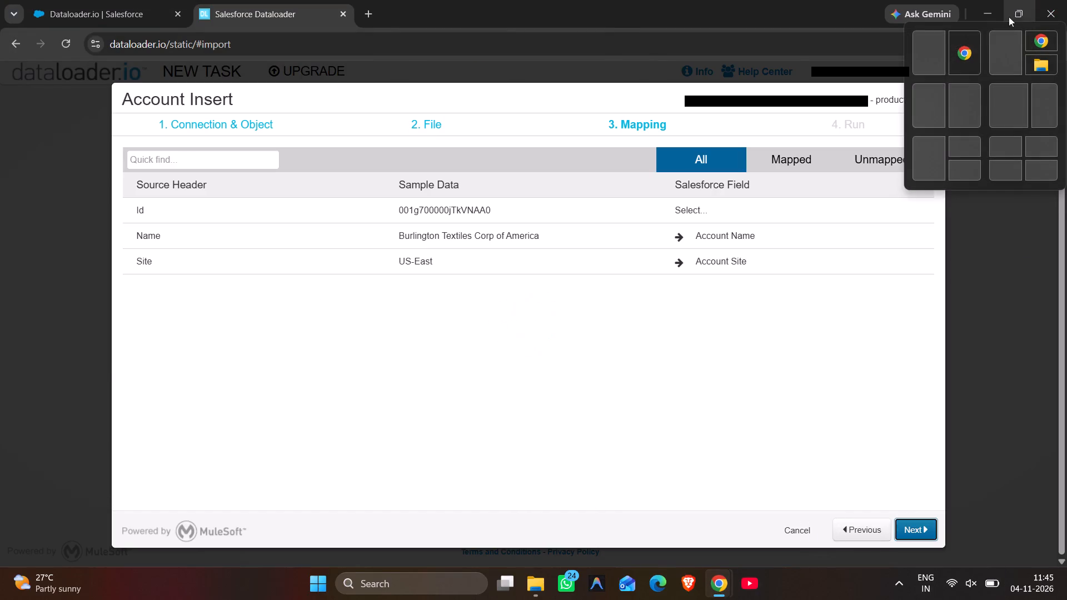
# Put the import window beside Trailhead again and check the Id, Name and Site field mapping against the instructions.
pyautogui.click(938, 59)
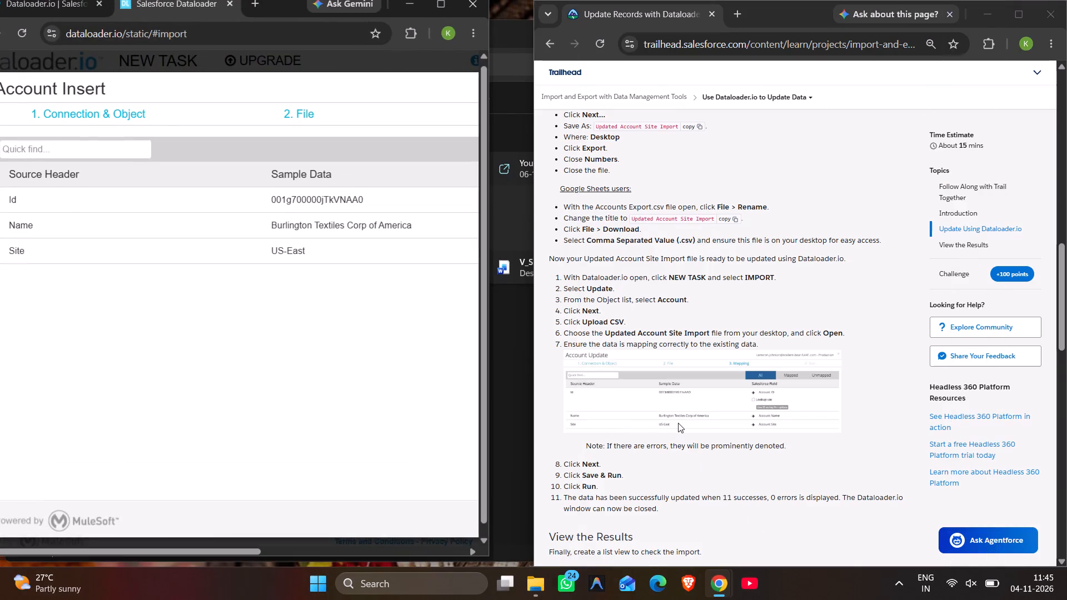
pyautogui.scroll(-3, 673, 420)
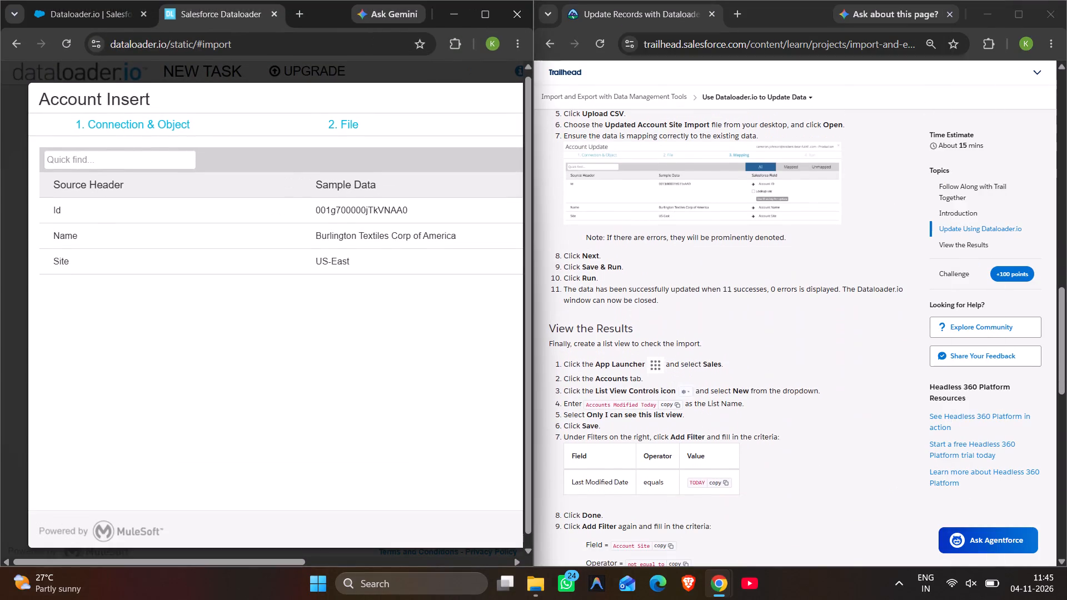
pyautogui.scroll(-4, 357, 463)
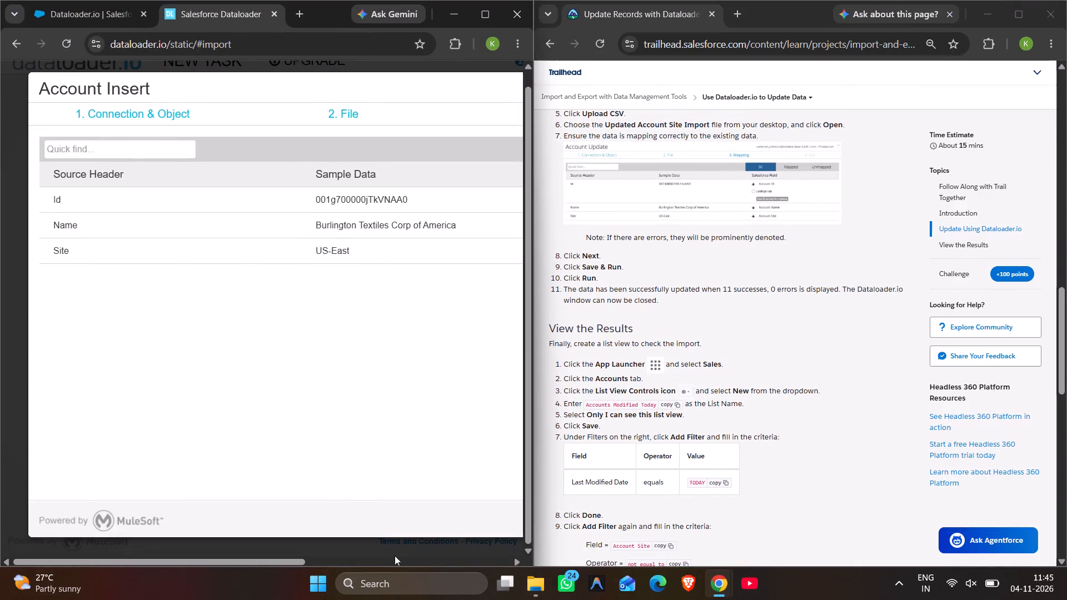
pyautogui.click(387, 559)
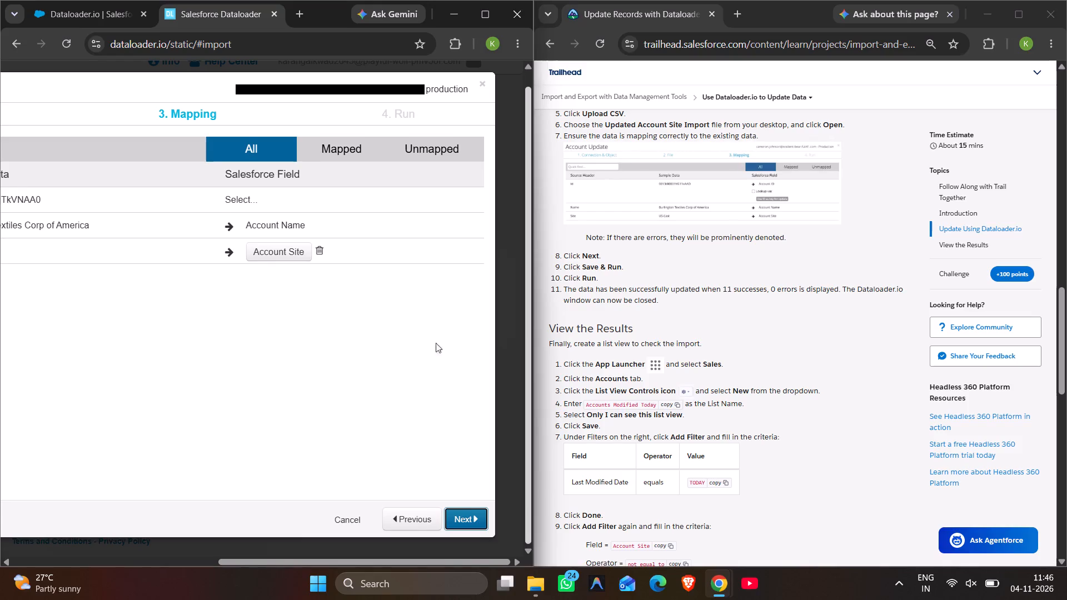
# Advance past the mapping, save and run the Account import task, and bring the task list into view.
pyautogui.scroll(4, 242, 327)
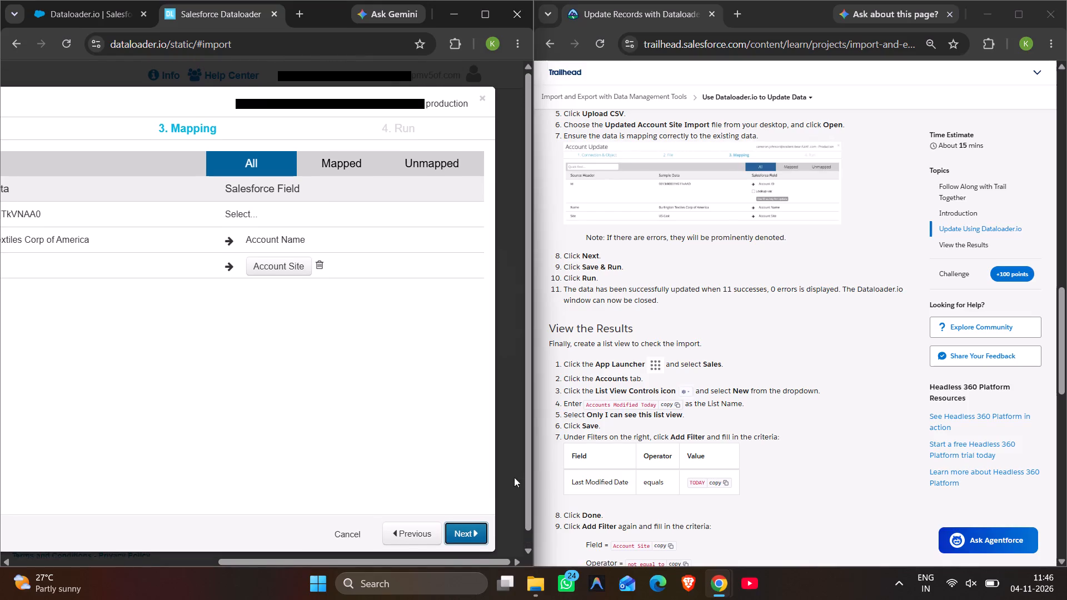
pyautogui.click(474, 528)
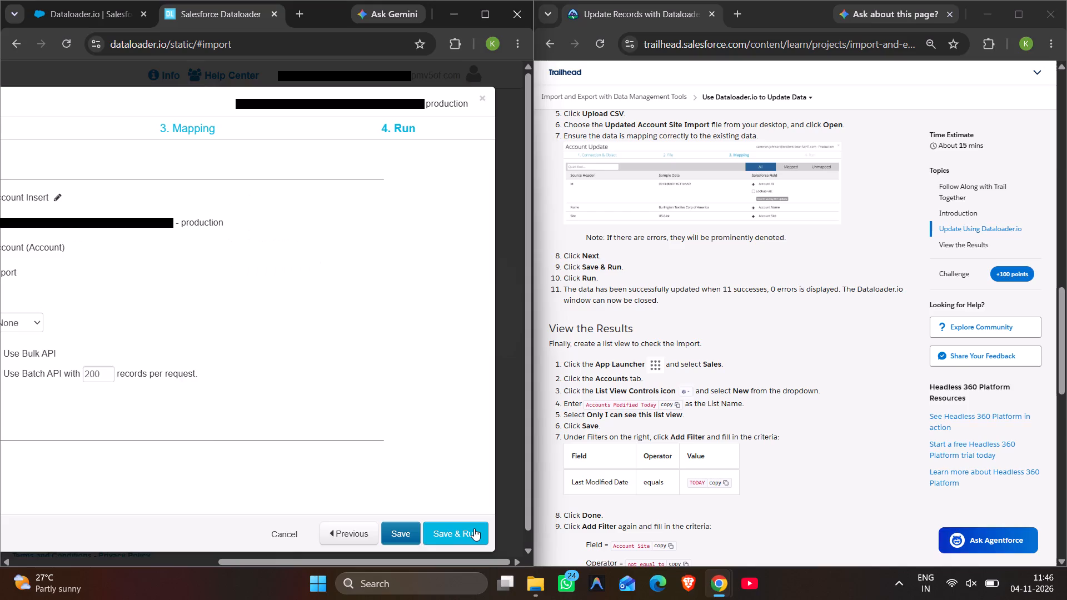
pyautogui.click(474, 528)
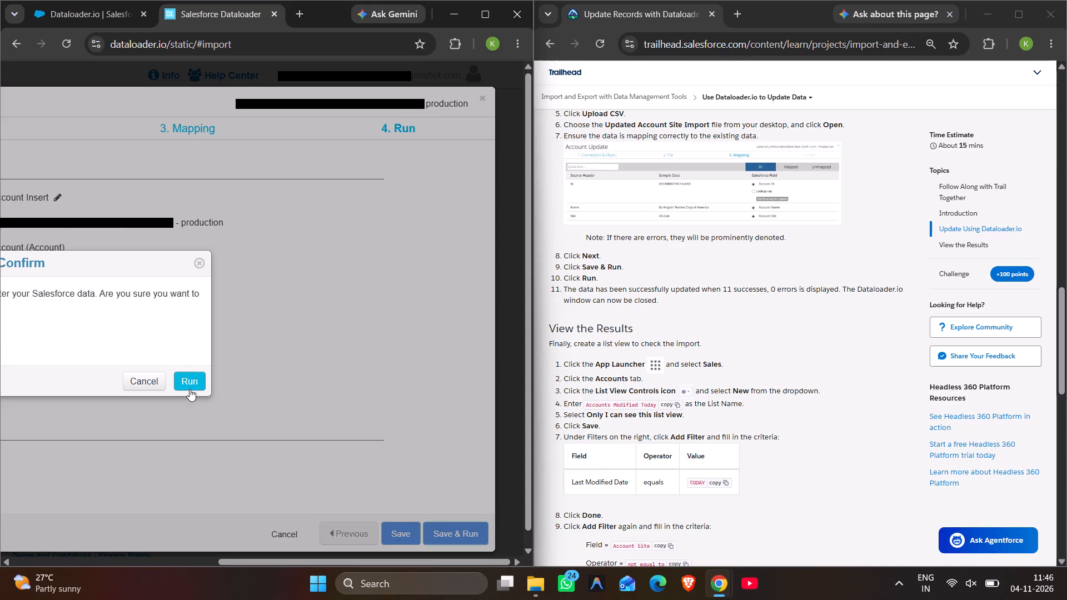
pyautogui.click(185, 389)
pyautogui.scroll(4, 262, 381)
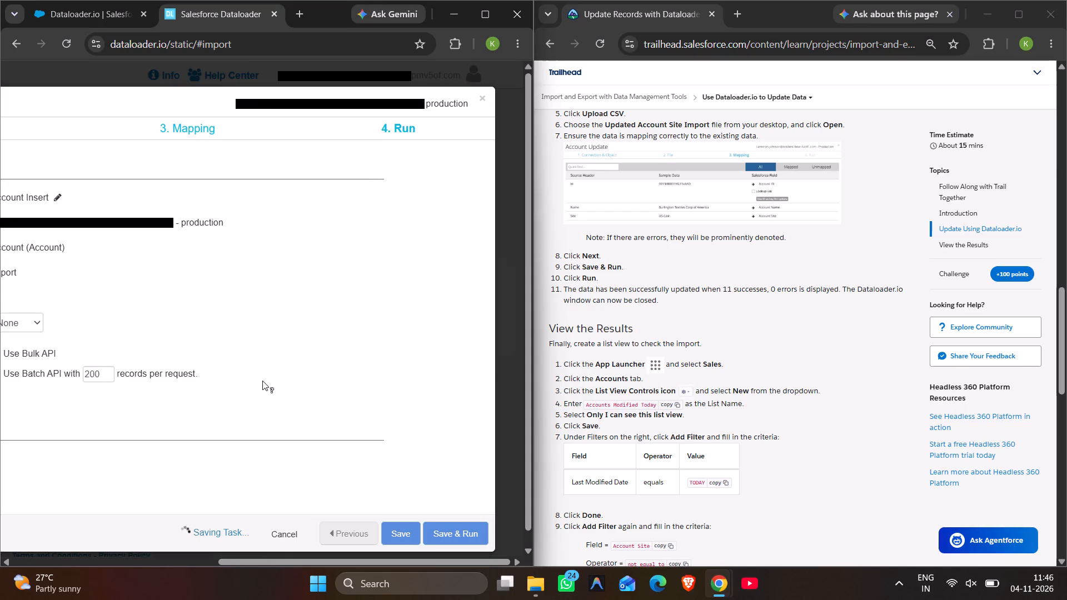
pyautogui.scroll(1, 262, 381)
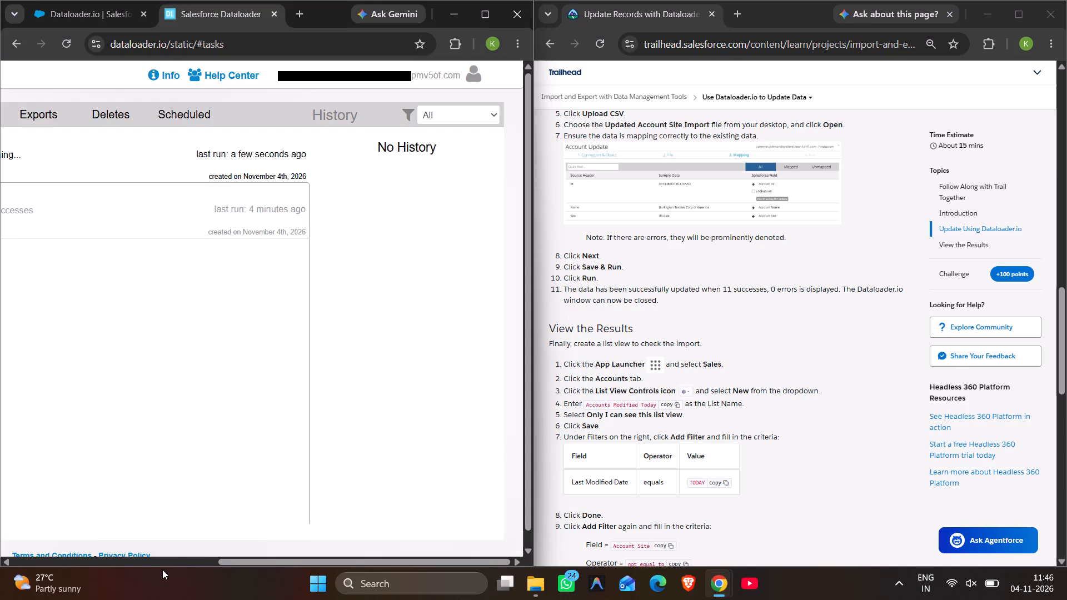
pyautogui.click(163, 558)
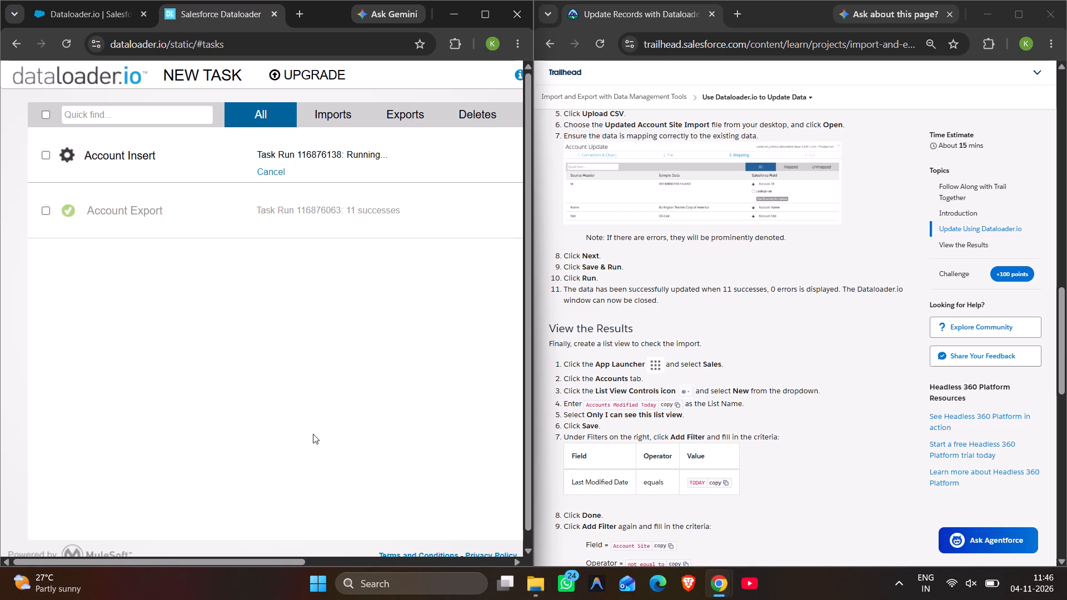
# Read Trailhead's remaining Dataloader.io update steps and the View the Results instructions while the import runs.
pyautogui.scroll(-7, 650, 376)
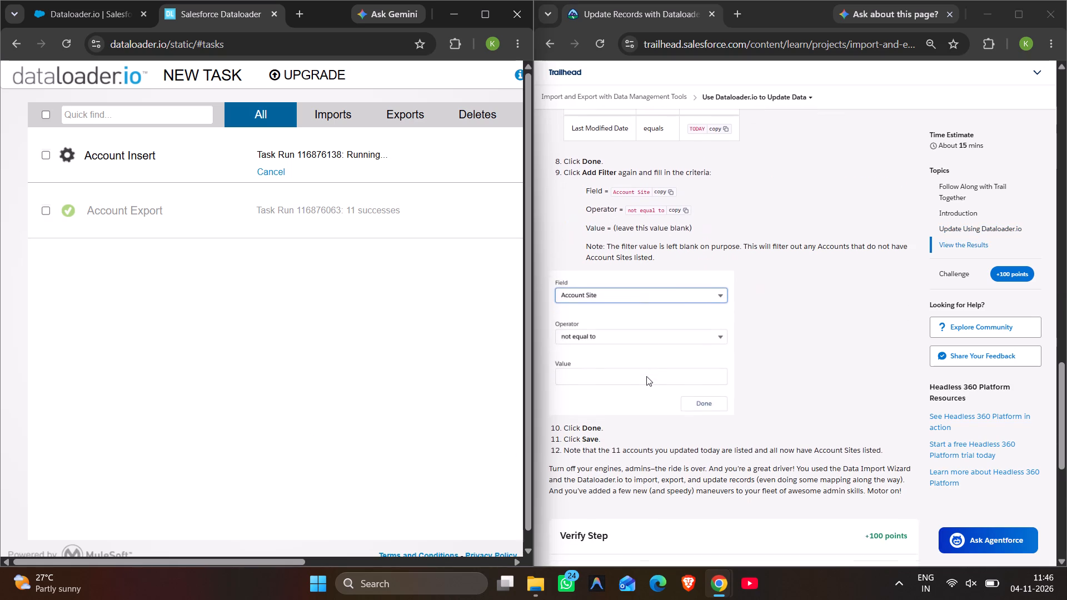
pyautogui.scroll(-1, 648, 376)
pyautogui.scroll(6, 646, 375)
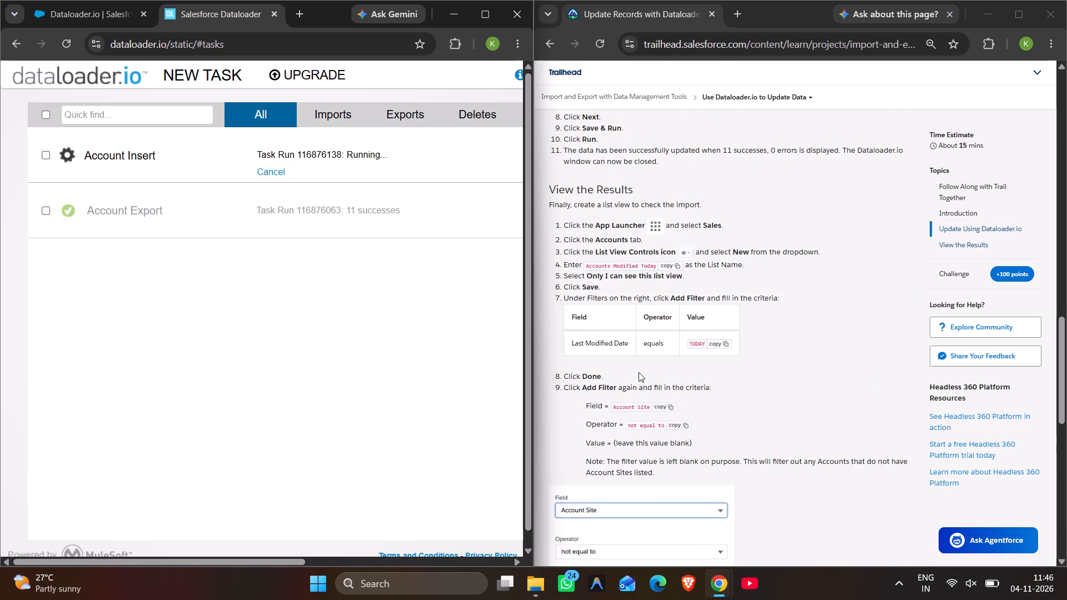
pyautogui.scroll(3, 639, 372)
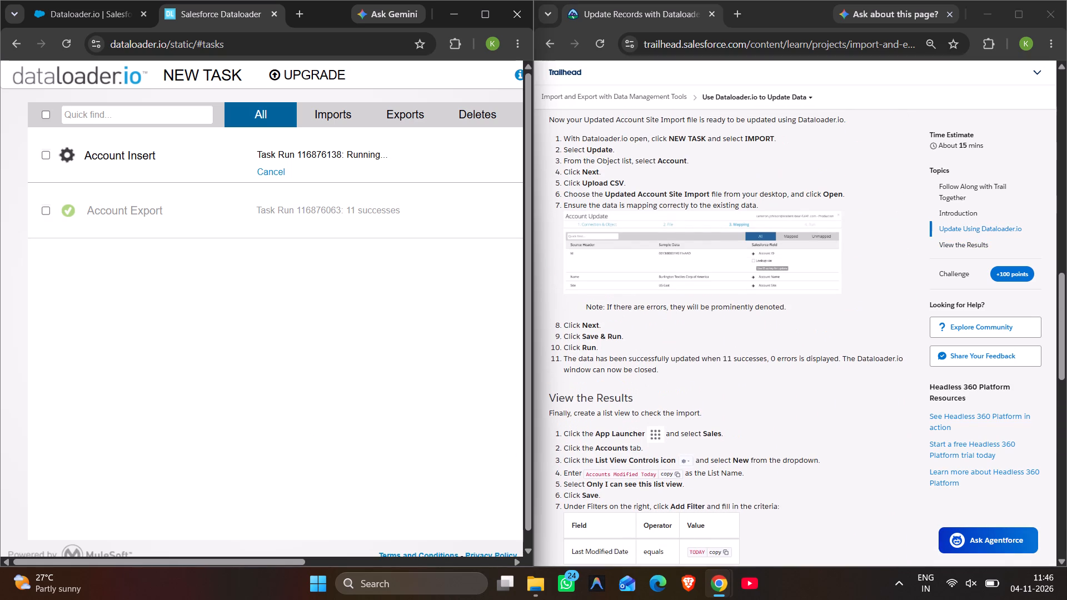
pyautogui.scroll(1, 631, 369)
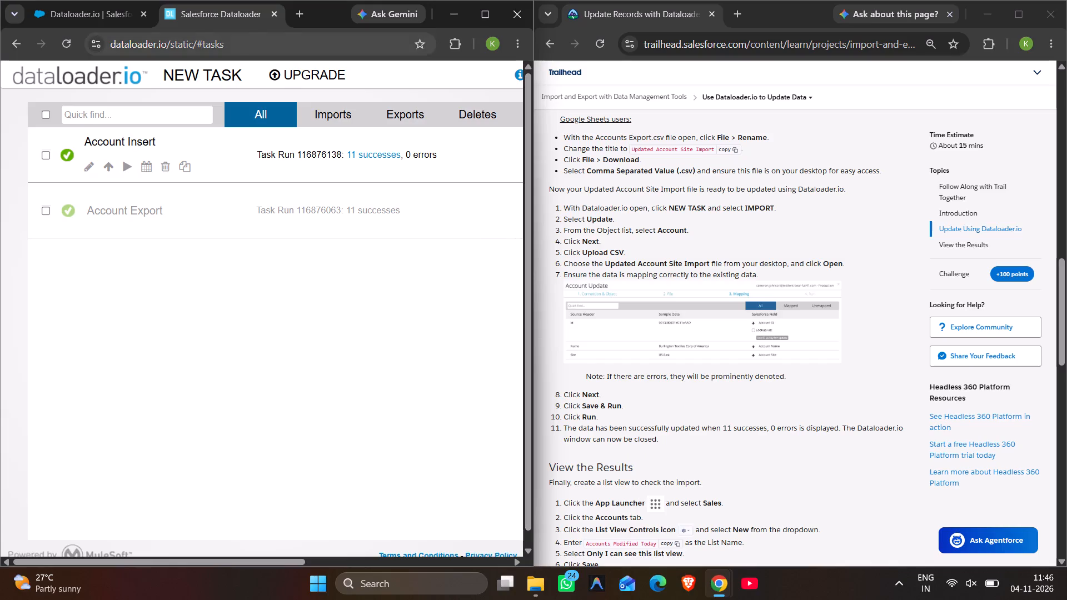
# Return to Salesforce Setup and open the Sales app by searching the App Launcher for sales.
pyautogui.click(21, 46)
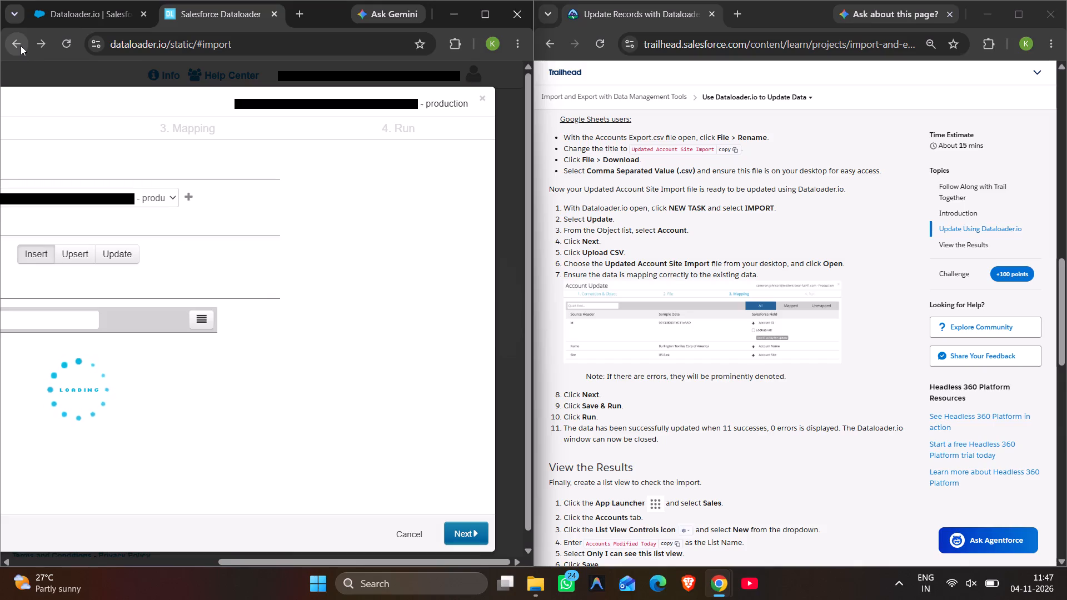
pyautogui.scroll(2, 51, 0)
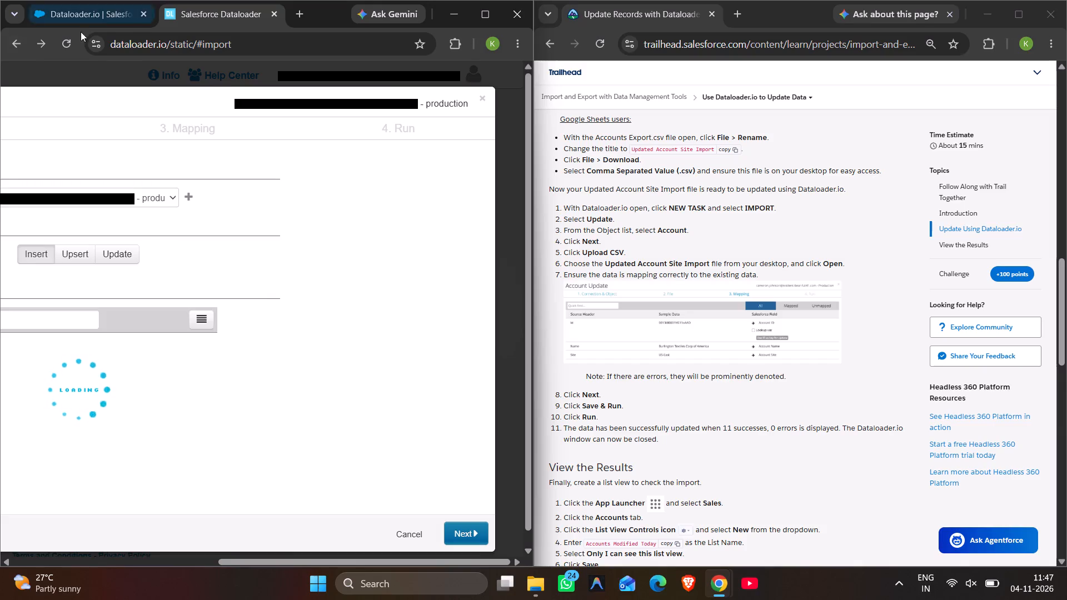
pyautogui.click(106, 10)
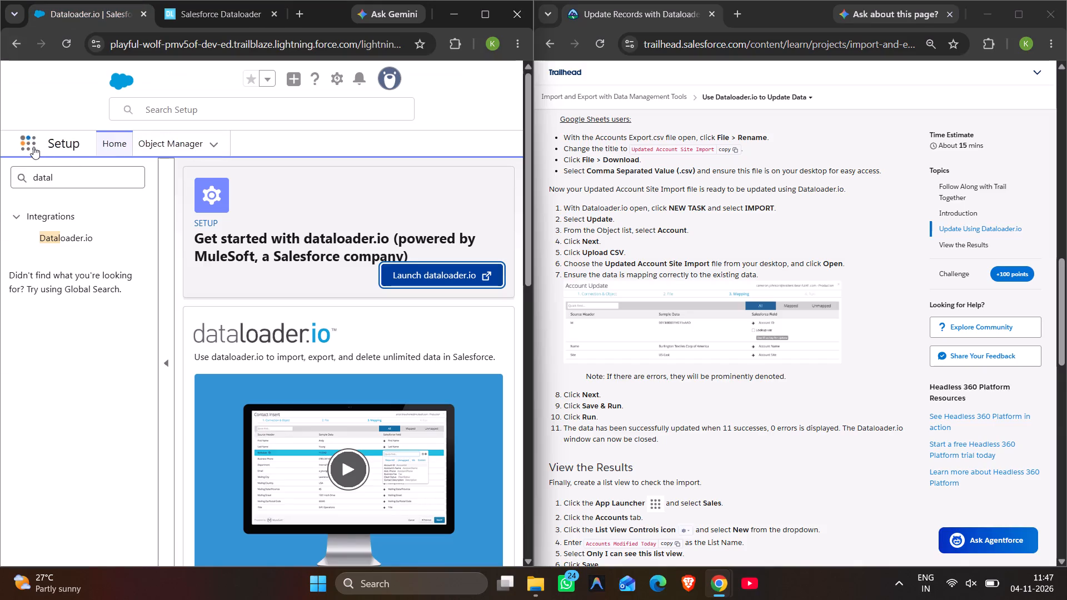
pyautogui.click(26, 143)
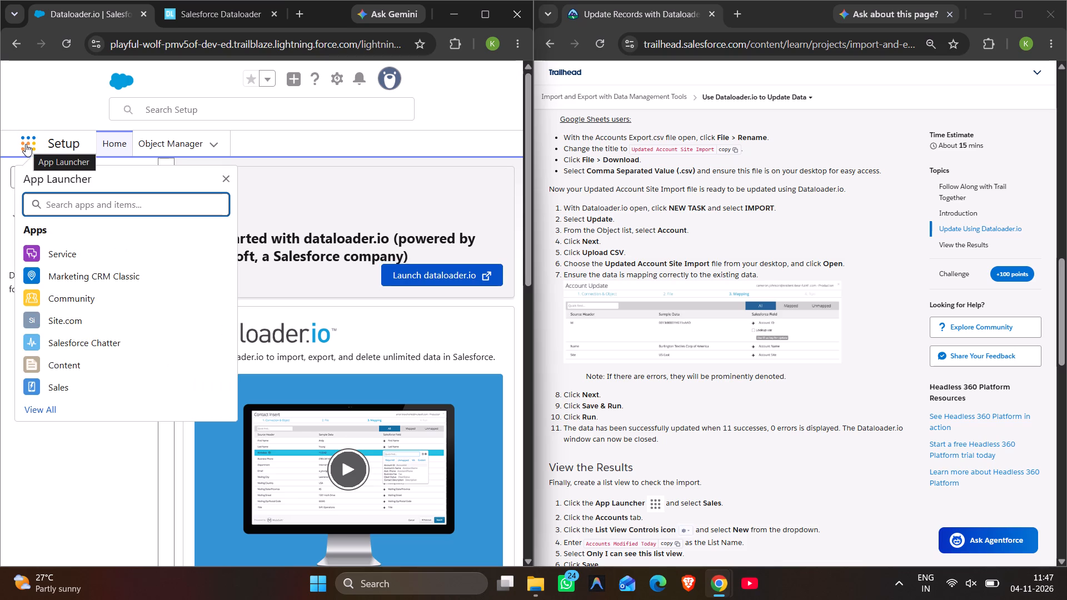
pyautogui.write('sales')
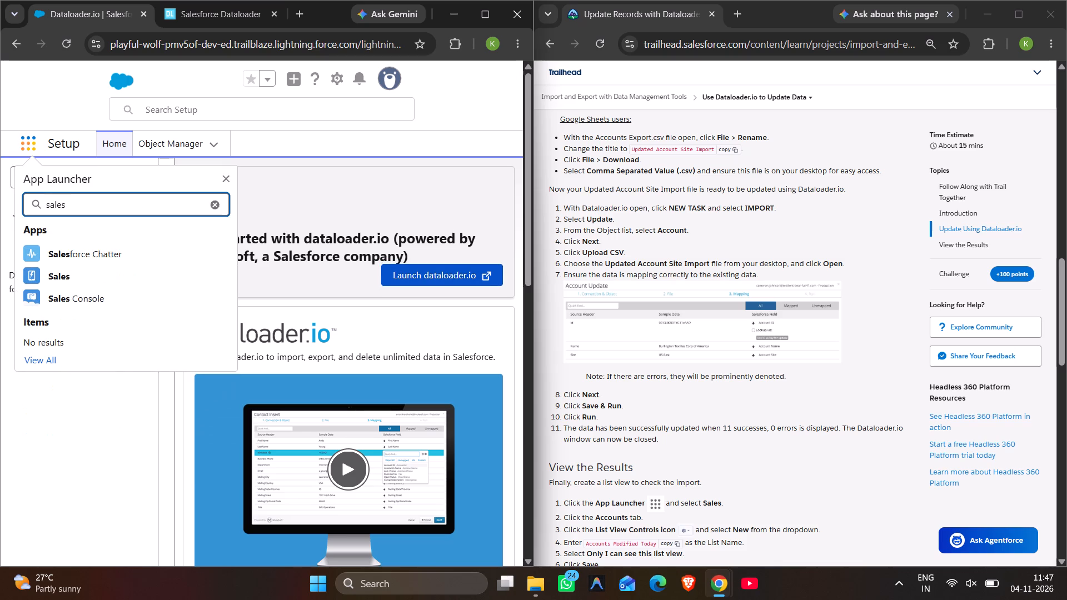
pyautogui.click(59, 281)
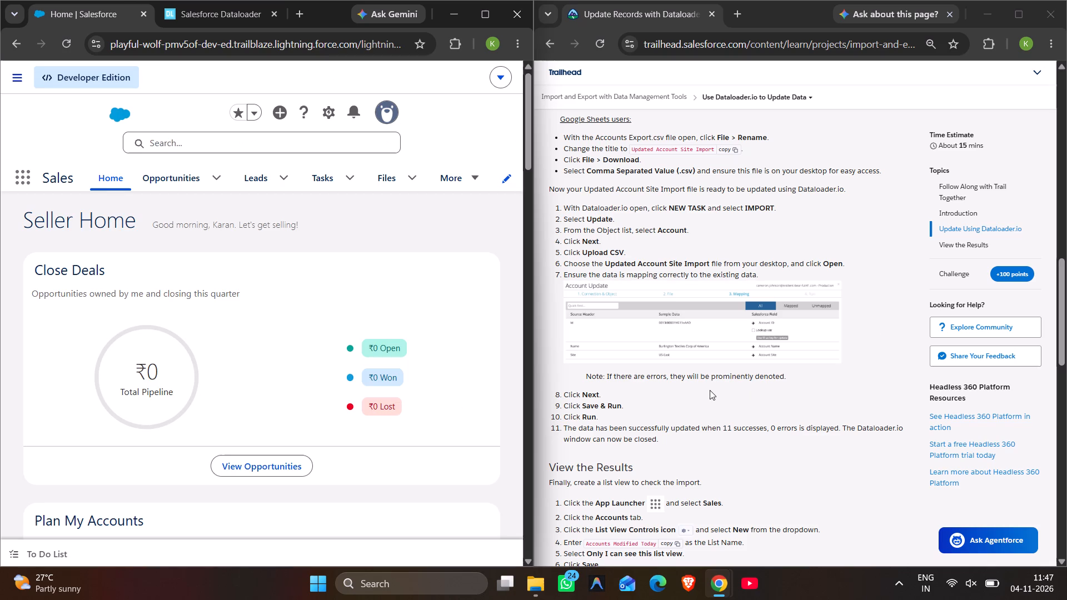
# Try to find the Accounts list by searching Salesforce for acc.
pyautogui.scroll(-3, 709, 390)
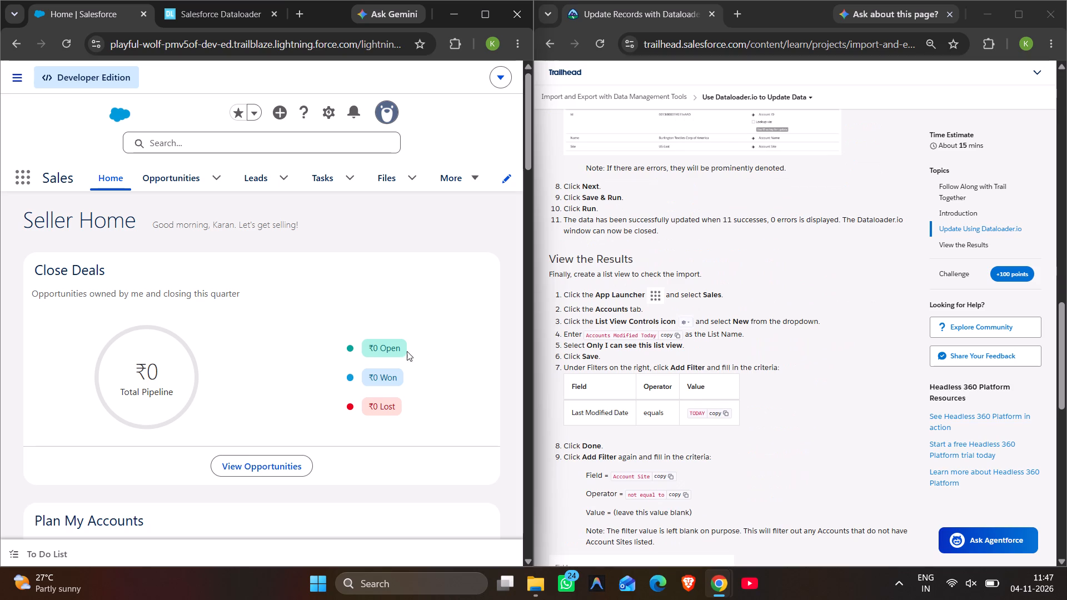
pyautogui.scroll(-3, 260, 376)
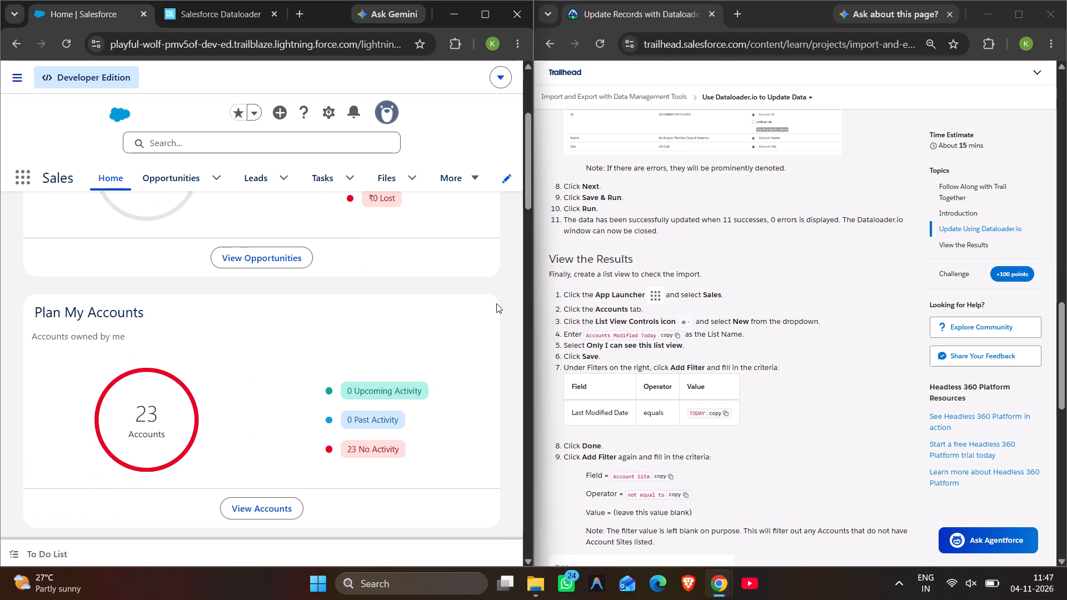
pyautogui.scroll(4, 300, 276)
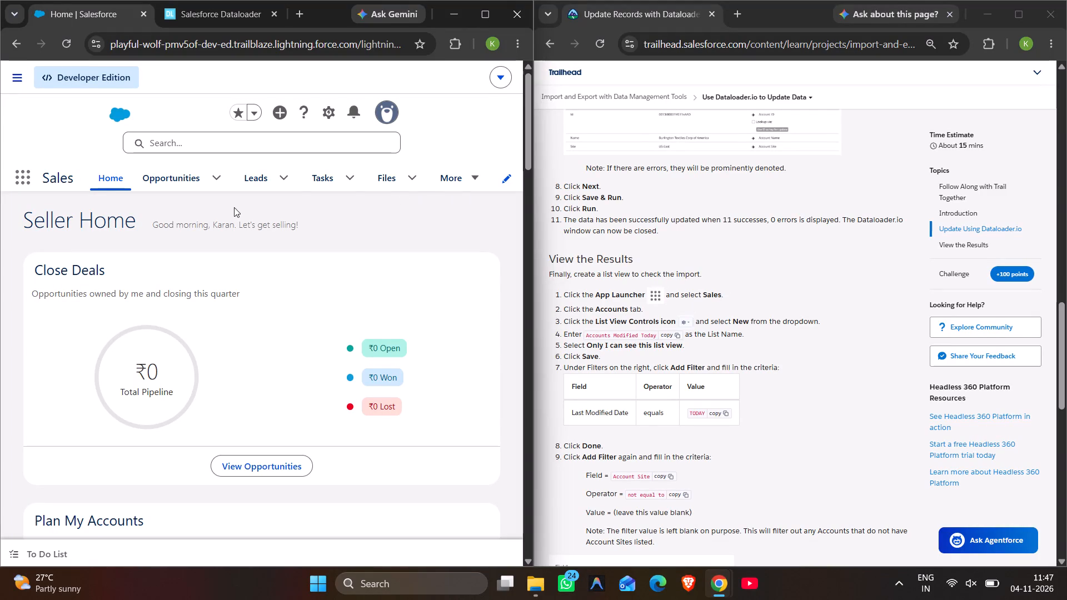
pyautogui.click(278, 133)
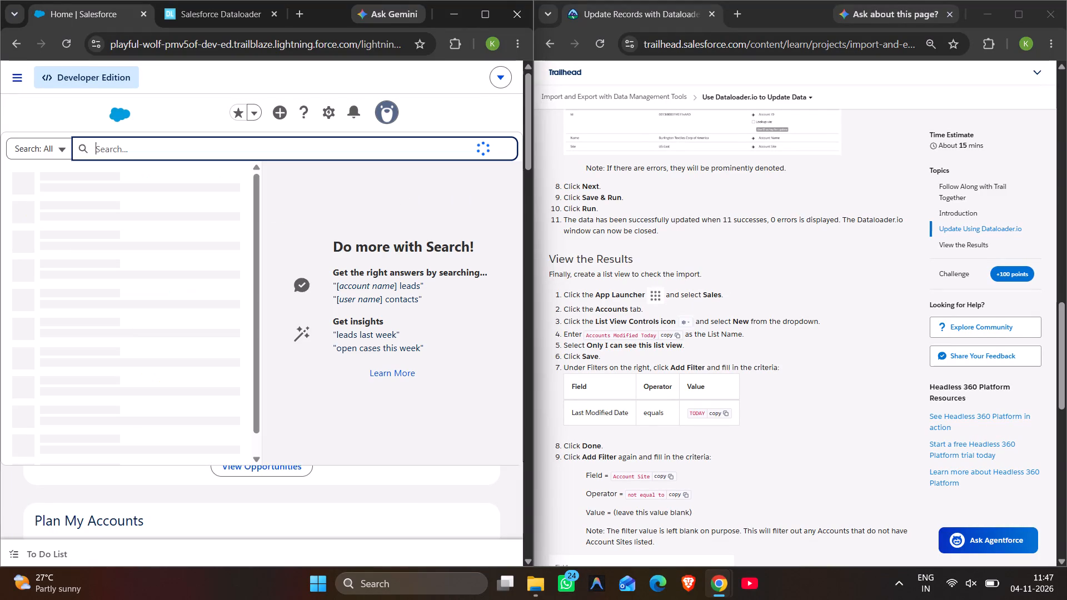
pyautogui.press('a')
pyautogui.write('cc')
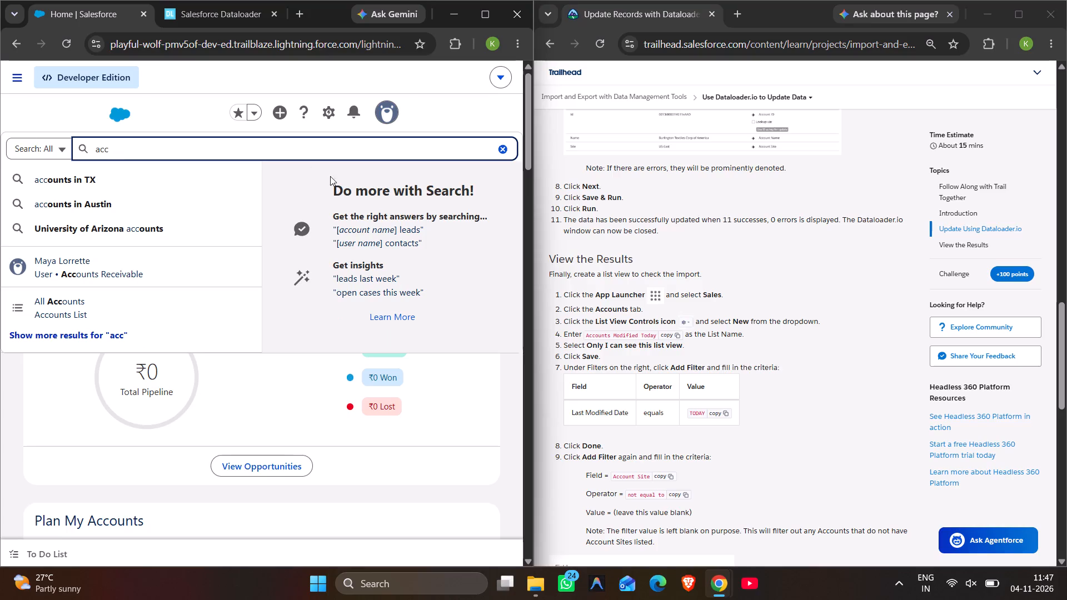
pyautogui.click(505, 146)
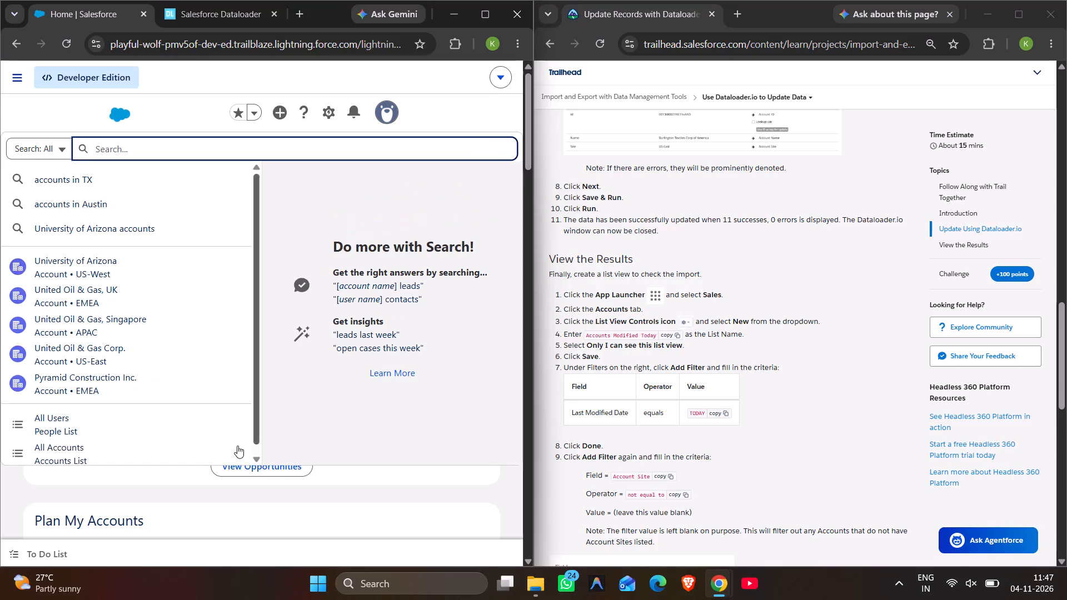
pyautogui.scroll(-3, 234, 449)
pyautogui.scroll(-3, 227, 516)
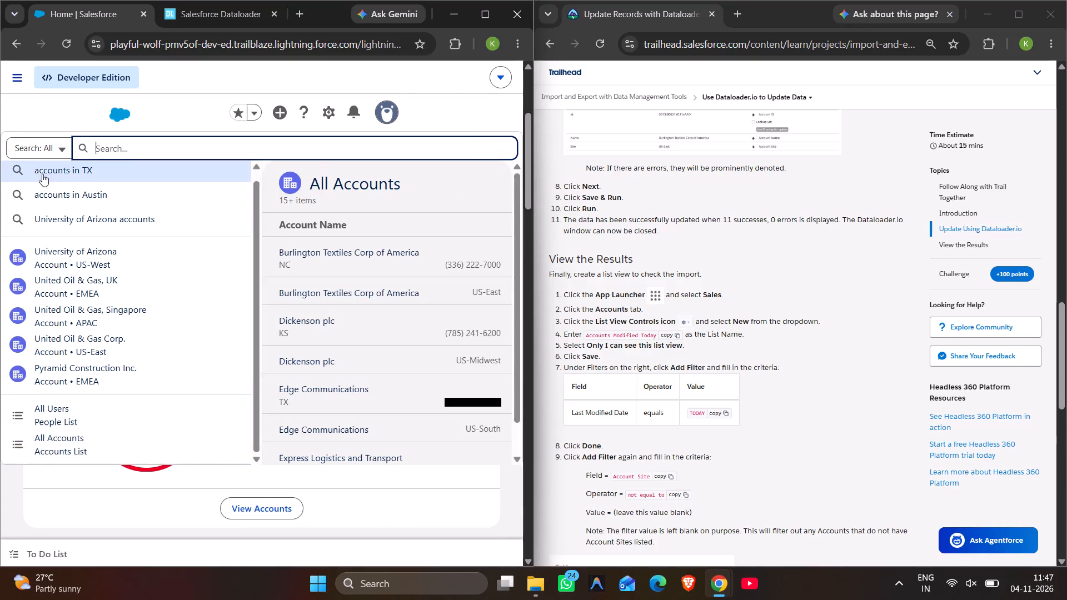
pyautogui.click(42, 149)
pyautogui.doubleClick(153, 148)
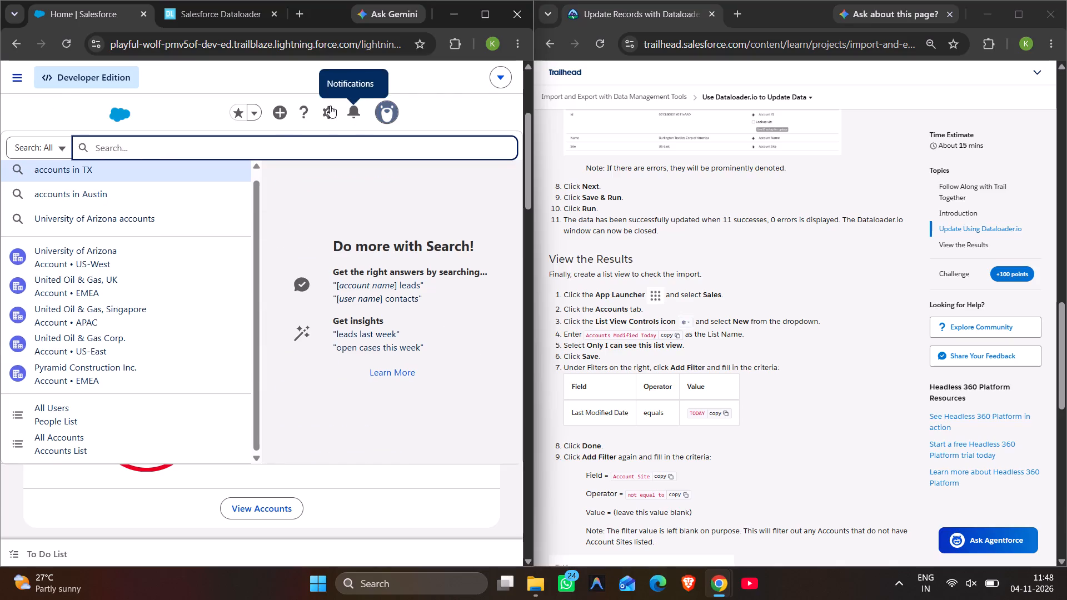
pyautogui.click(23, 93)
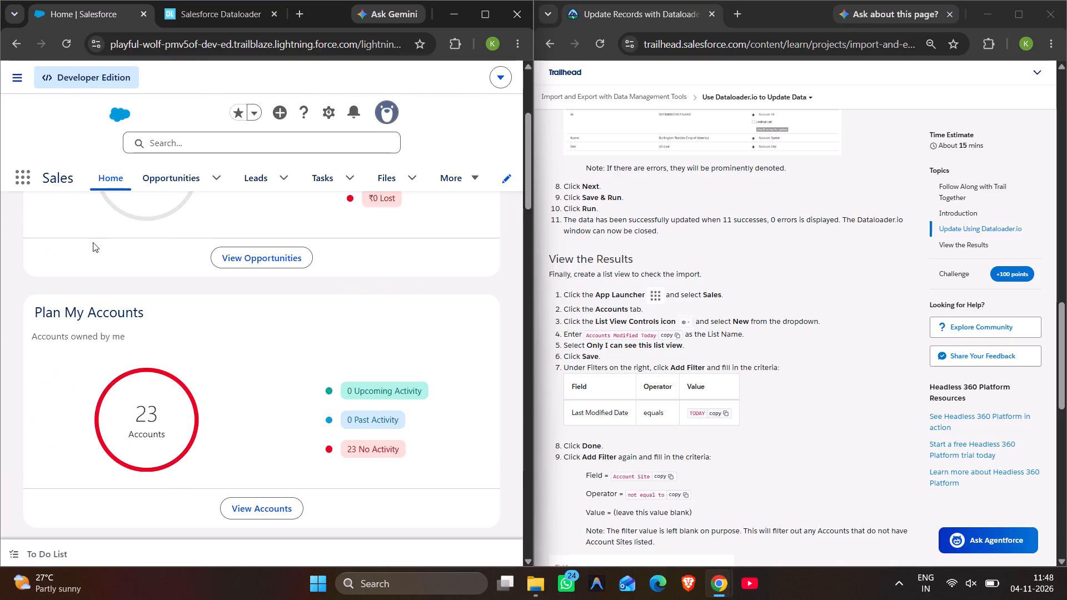
# Open the Accounts page from the Sales app's additional navigation items.
pyautogui.scroll(-17, 135, 359)
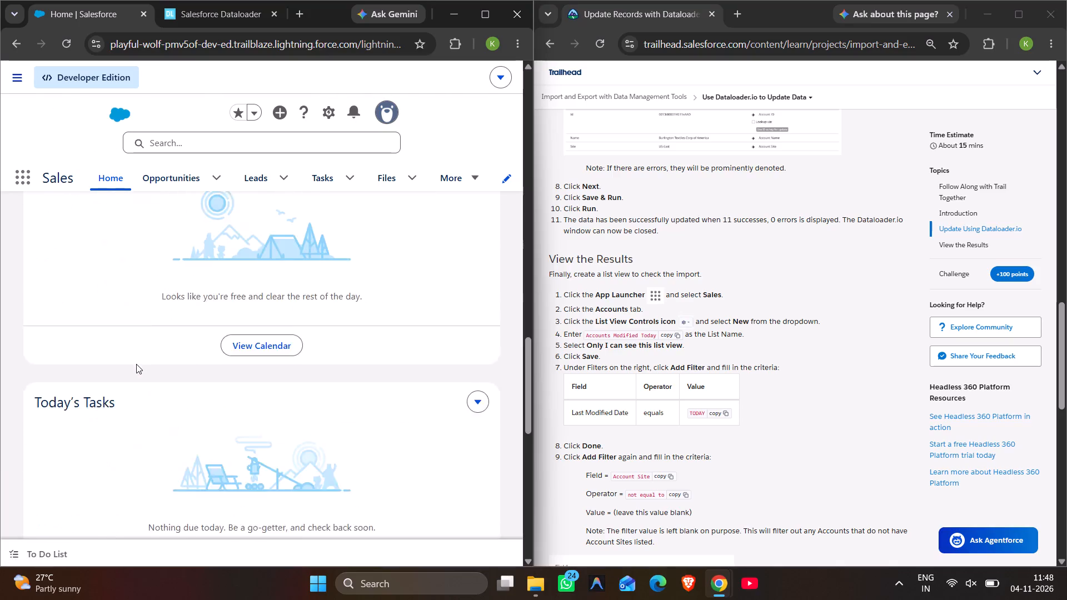
pyautogui.scroll(20, 136, 364)
pyautogui.scroll(9, 136, 364)
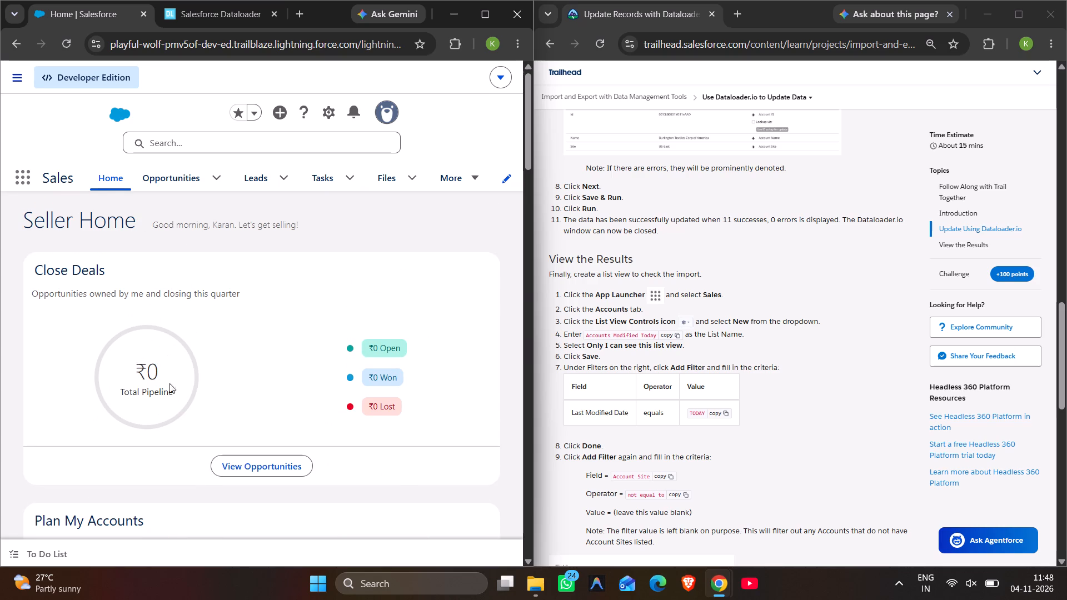
pyautogui.scroll(-5, 335, 446)
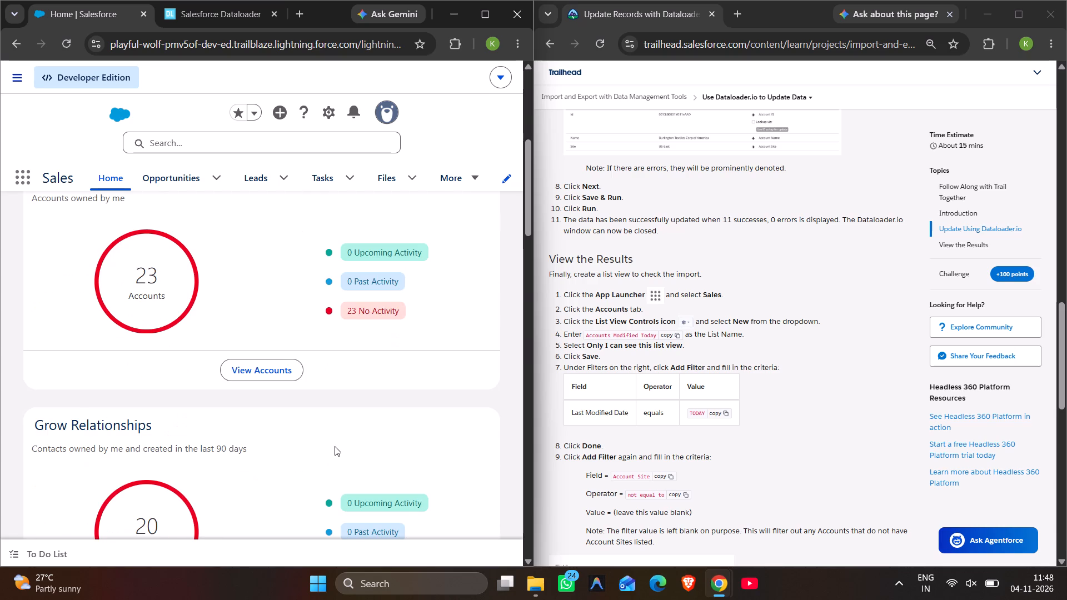
pyautogui.scroll(11, 335, 446)
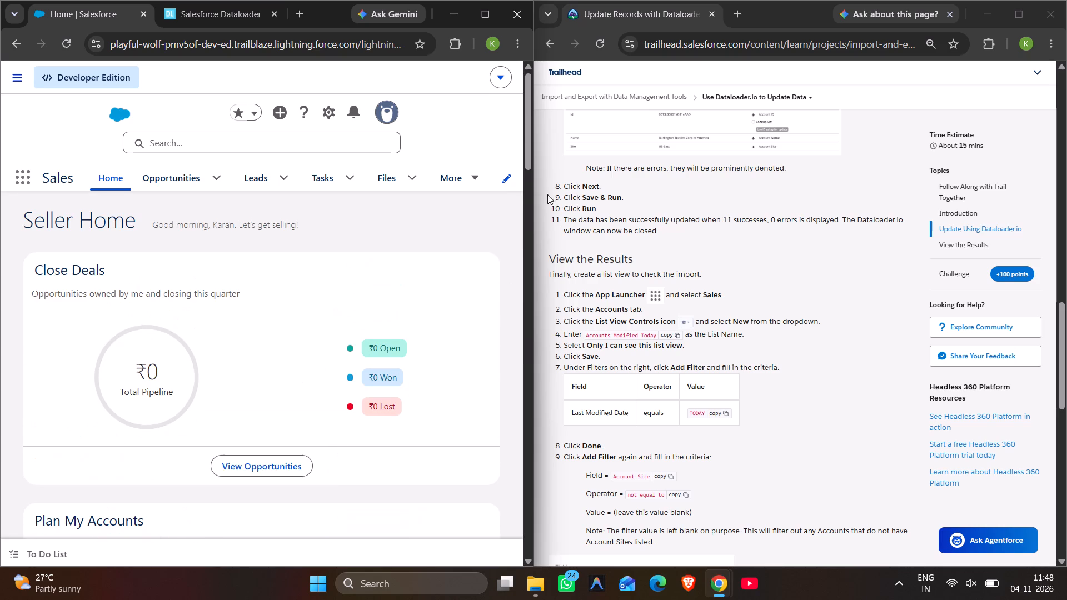
pyautogui.click(472, 178)
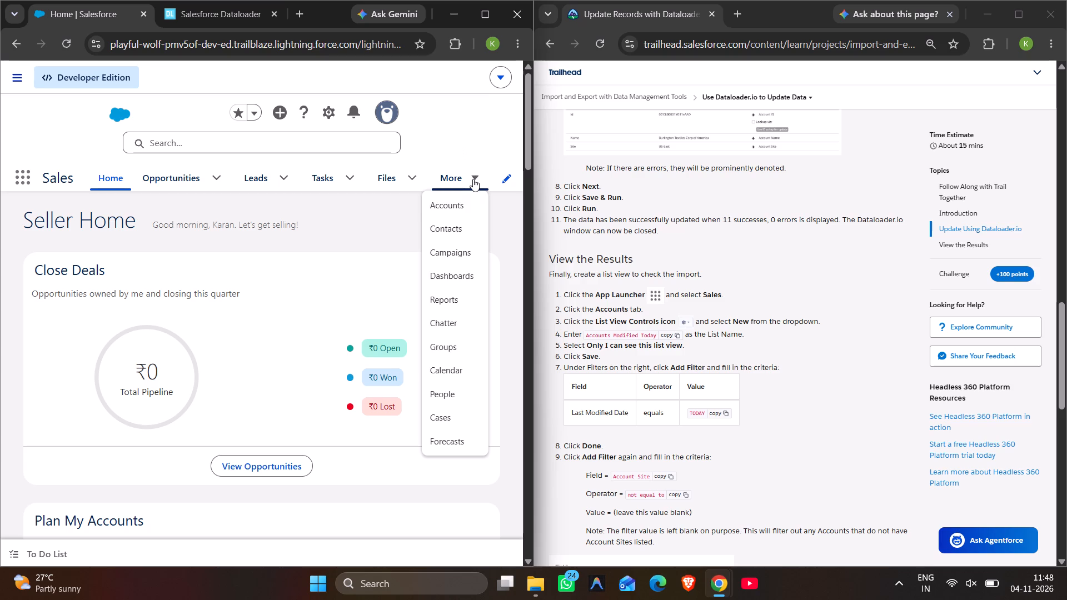
pyautogui.click(461, 206)
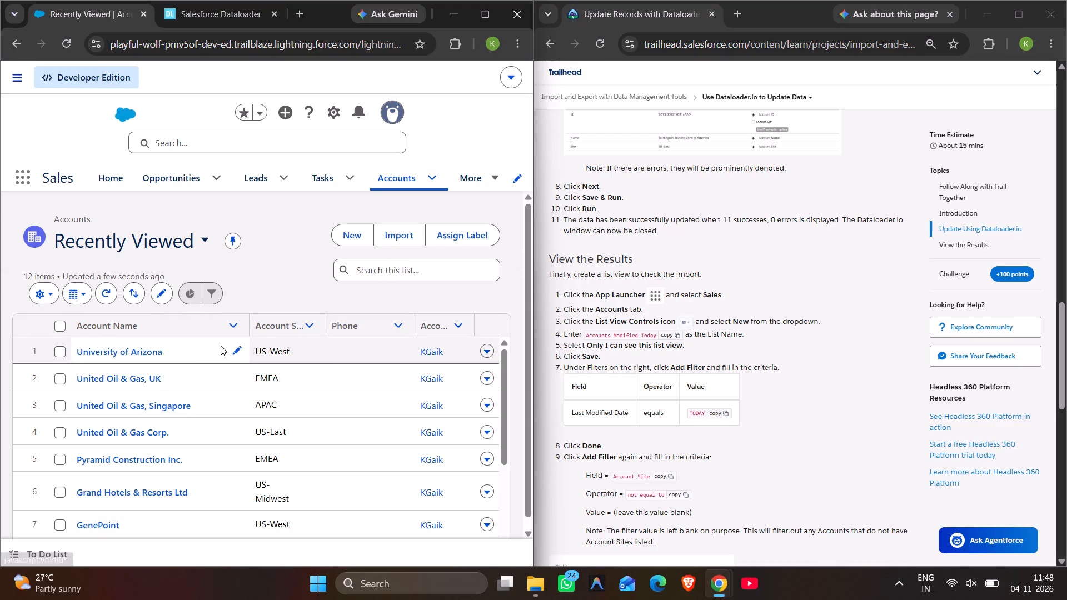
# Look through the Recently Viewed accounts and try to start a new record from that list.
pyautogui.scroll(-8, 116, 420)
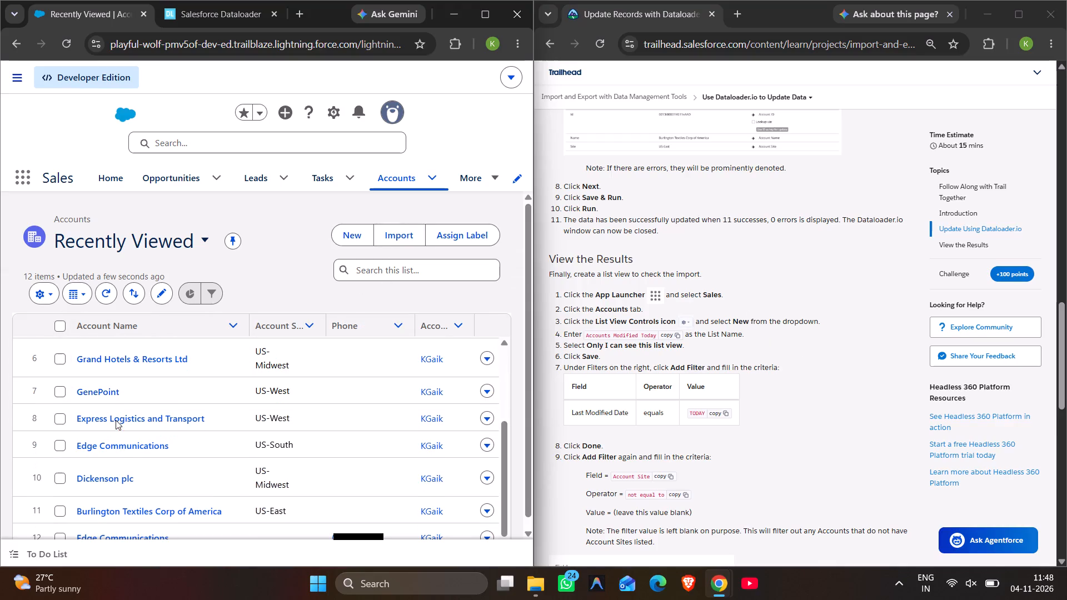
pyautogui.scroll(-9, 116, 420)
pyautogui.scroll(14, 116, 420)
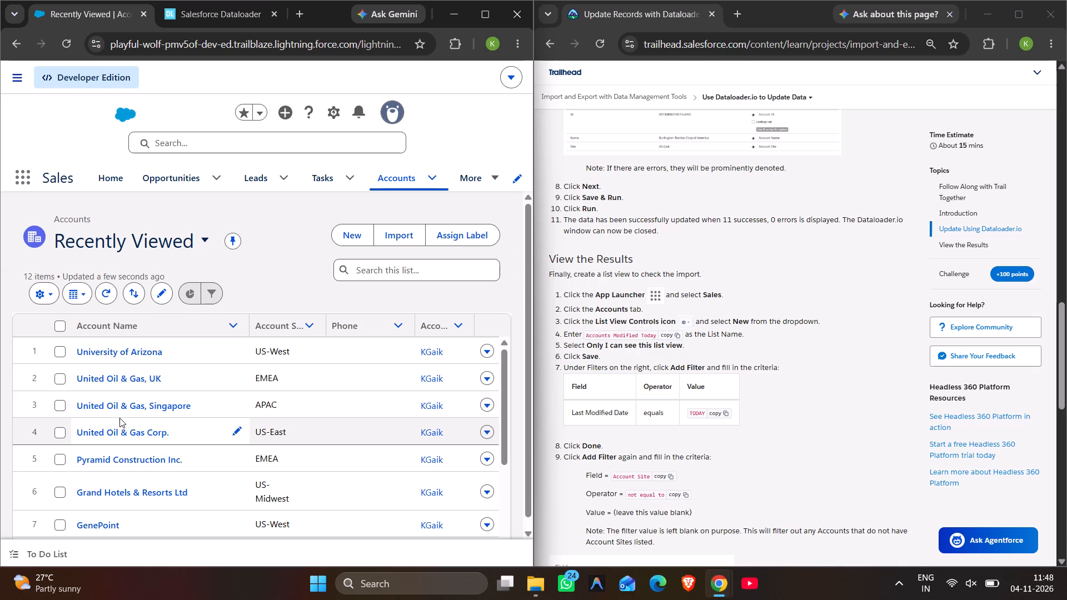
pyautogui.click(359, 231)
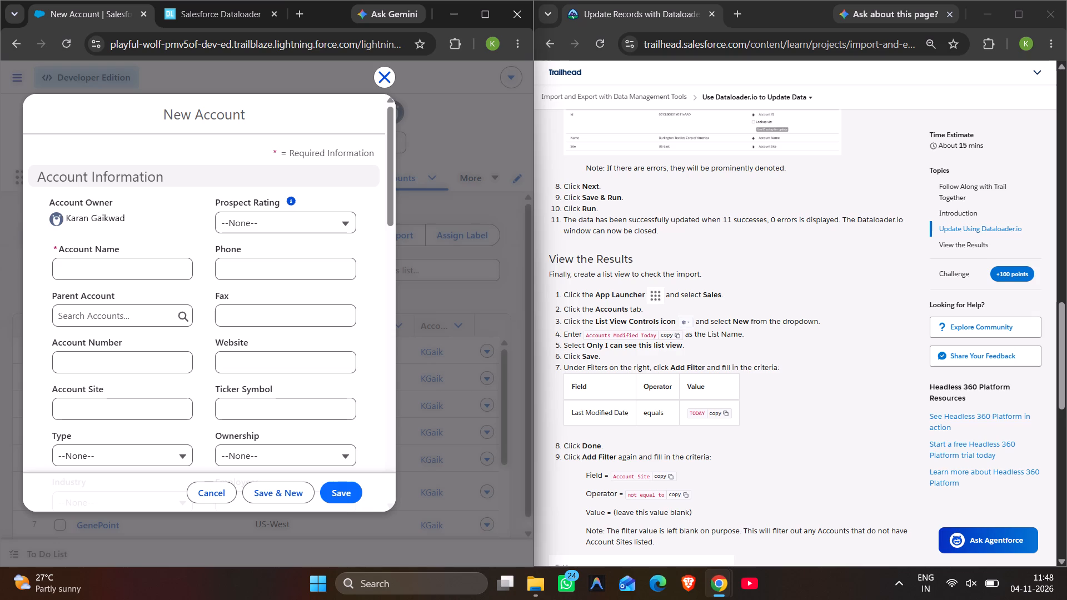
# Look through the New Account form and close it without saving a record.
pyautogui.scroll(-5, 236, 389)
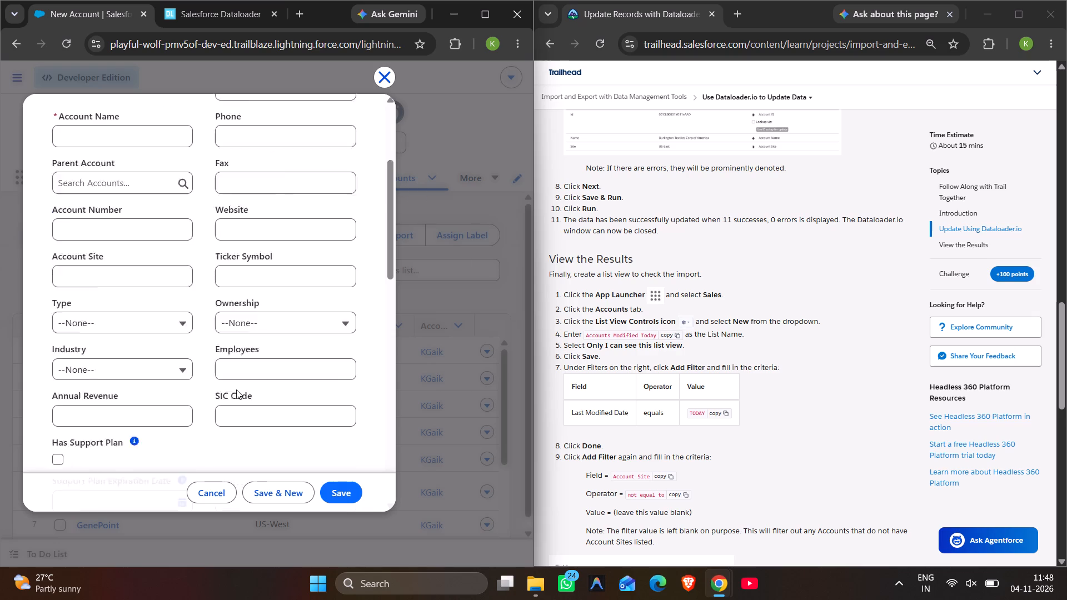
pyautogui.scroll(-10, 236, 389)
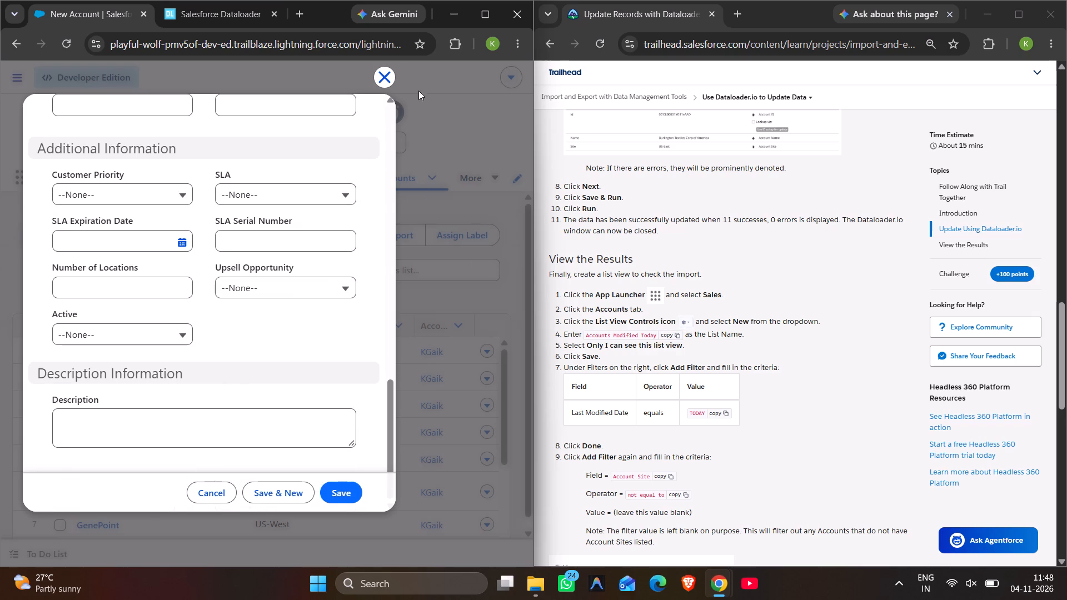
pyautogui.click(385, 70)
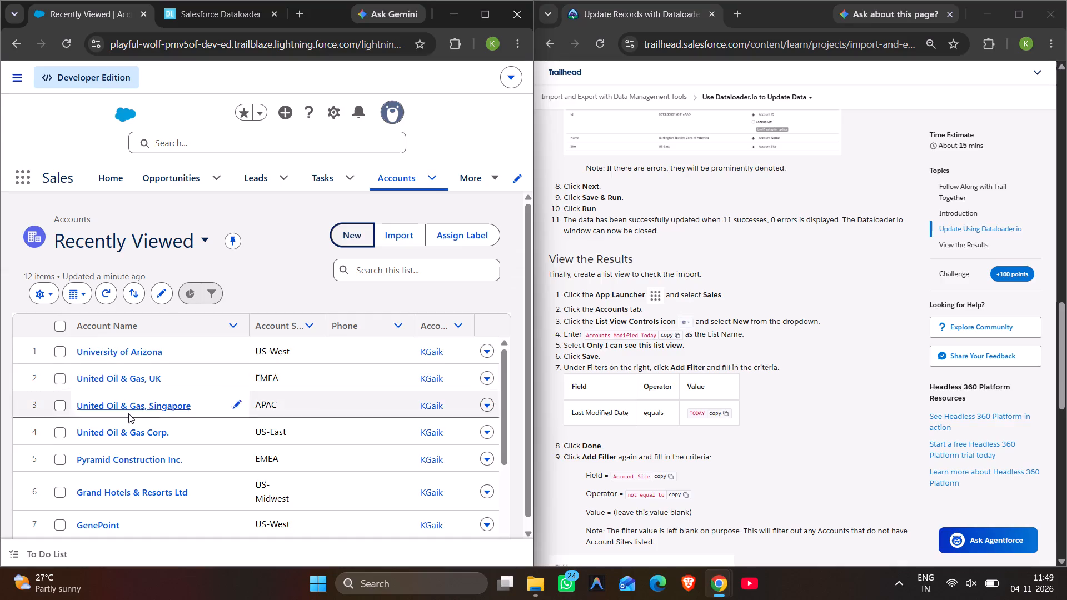
# Look through the accounts in the Recently Viewed list, including their account sites.
pyautogui.scroll(-16, 128, 427)
pyautogui.scroll(12, 127, 432)
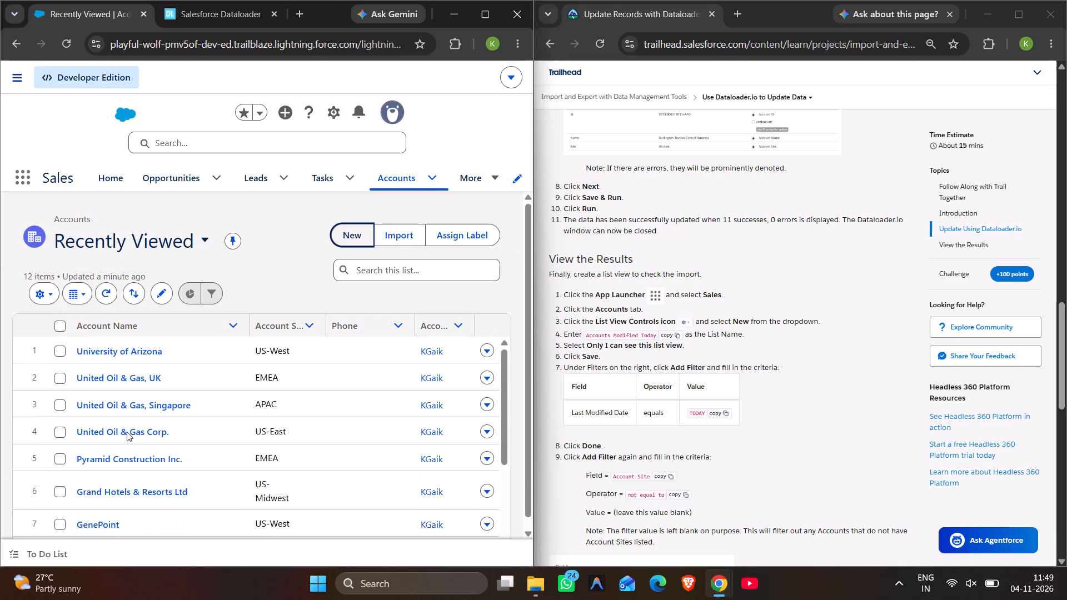
pyautogui.scroll(9, 127, 432)
pyautogui.scroll(-12, 429, 427)
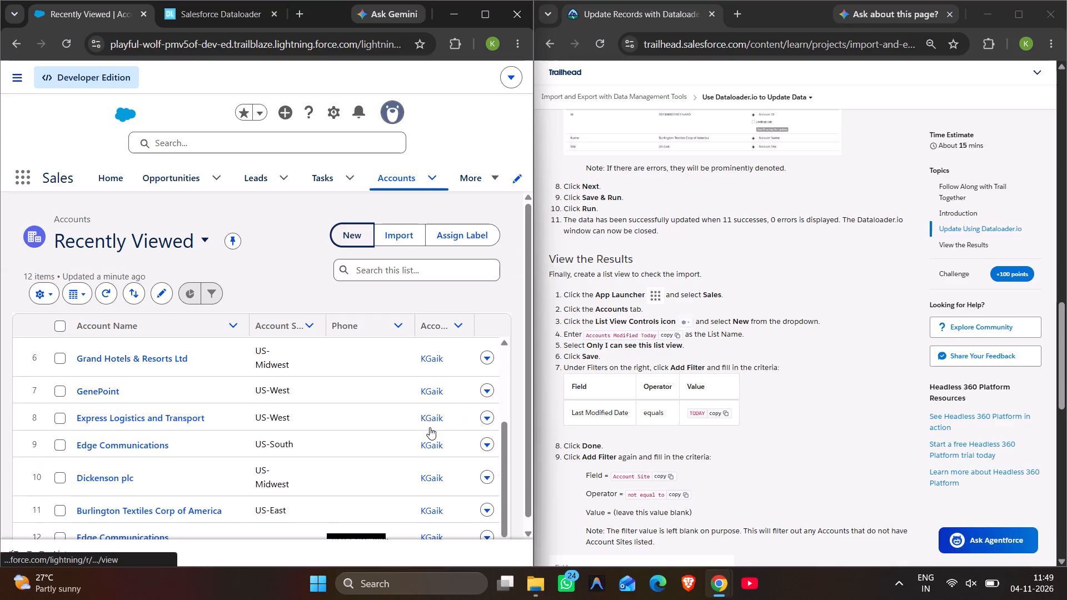
pyautogui.scroll(-12, 158, 463)
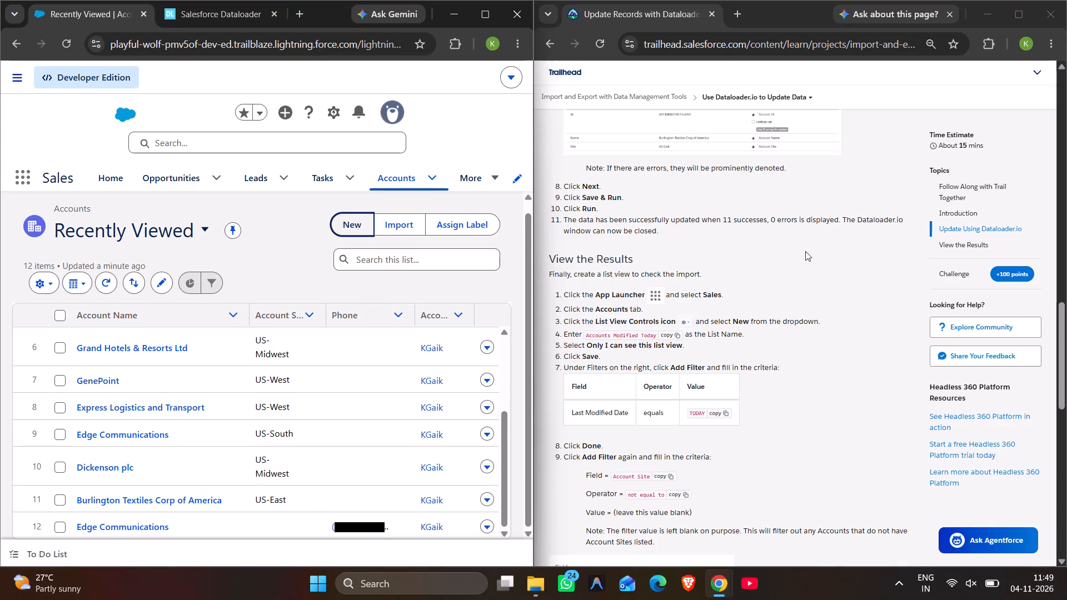
pyautogui.moveTo(550, 254); pyautogui.dragTo(592, 327)
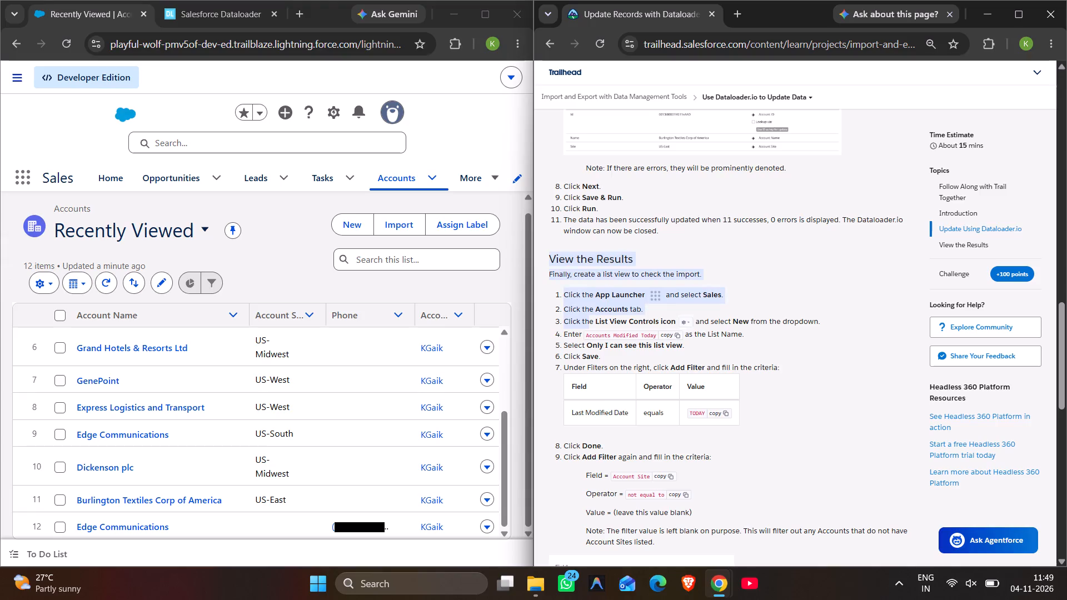
pyautogui.moveTo(592, 327); pyautogui.dragTo(639, 477)
pyautogui.scroll(-3, 630, 499)
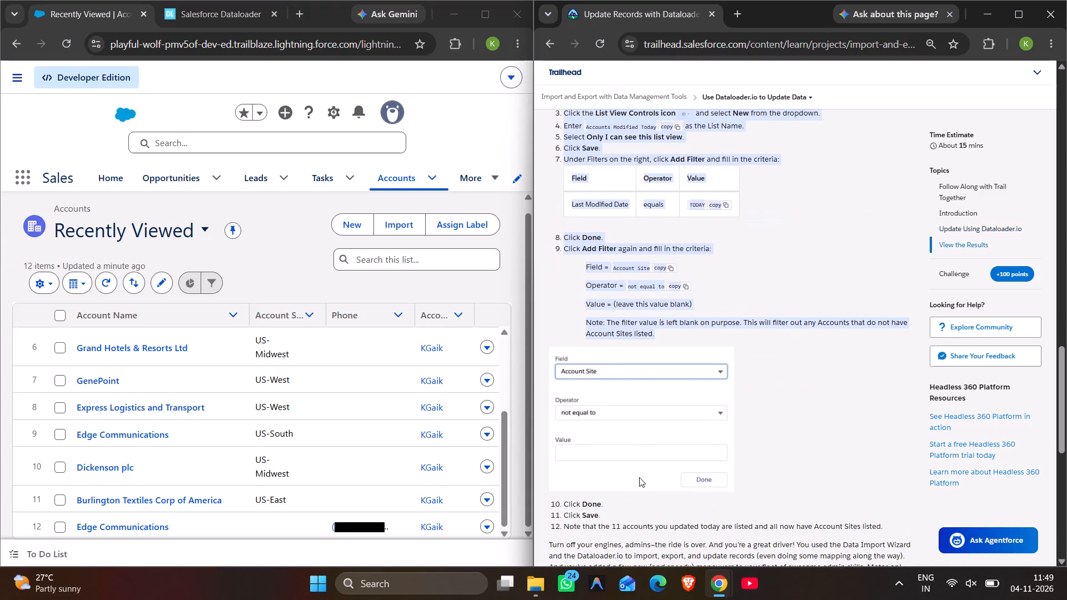
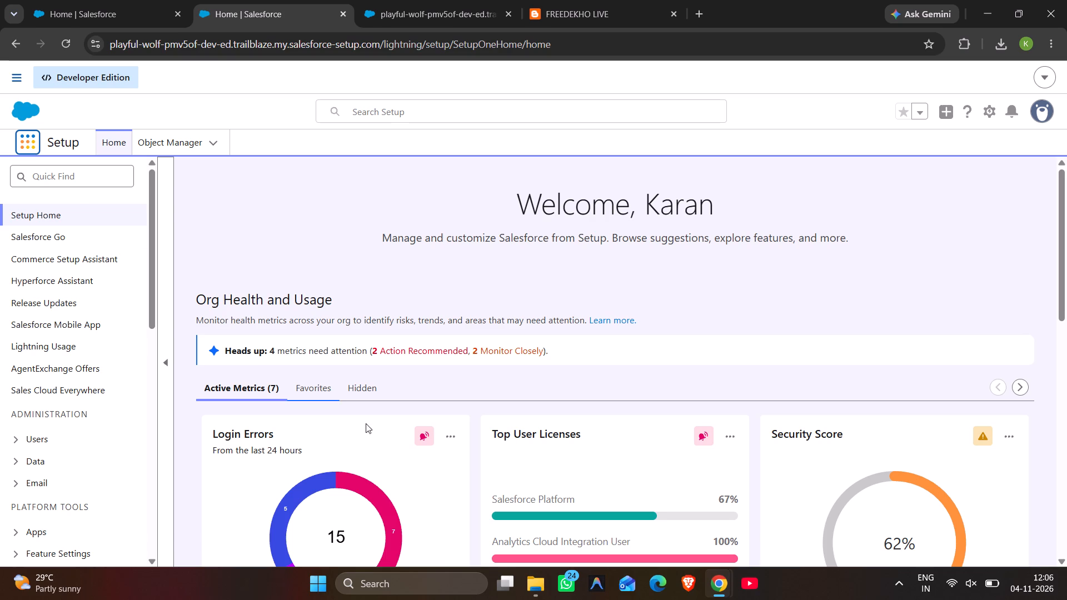
# Show the hidden system tray icons.
pyautogui.click(897, 586)
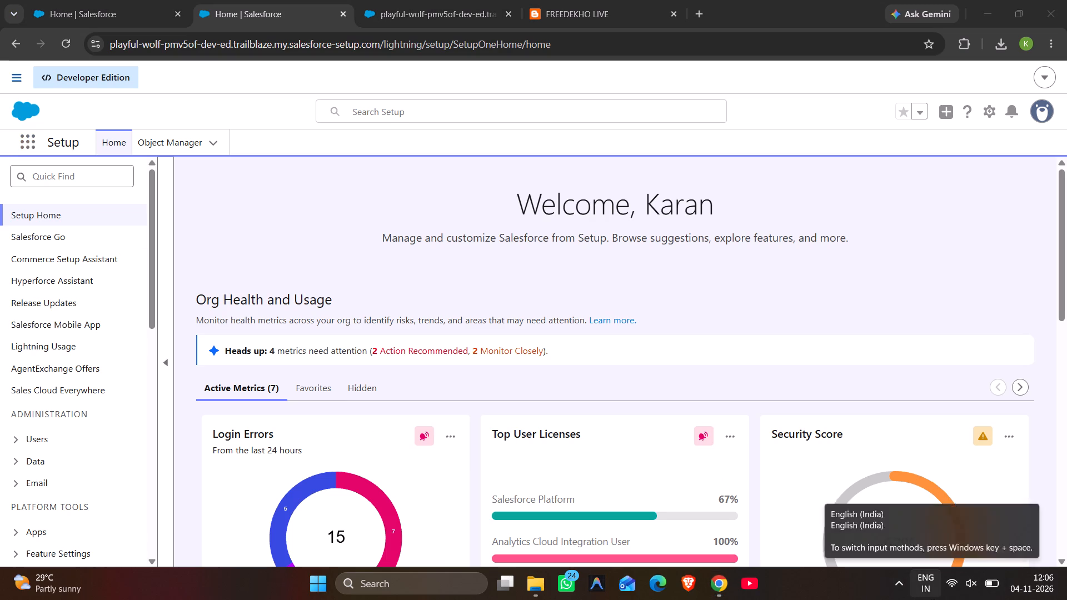
pyautogui.click(897, 591)
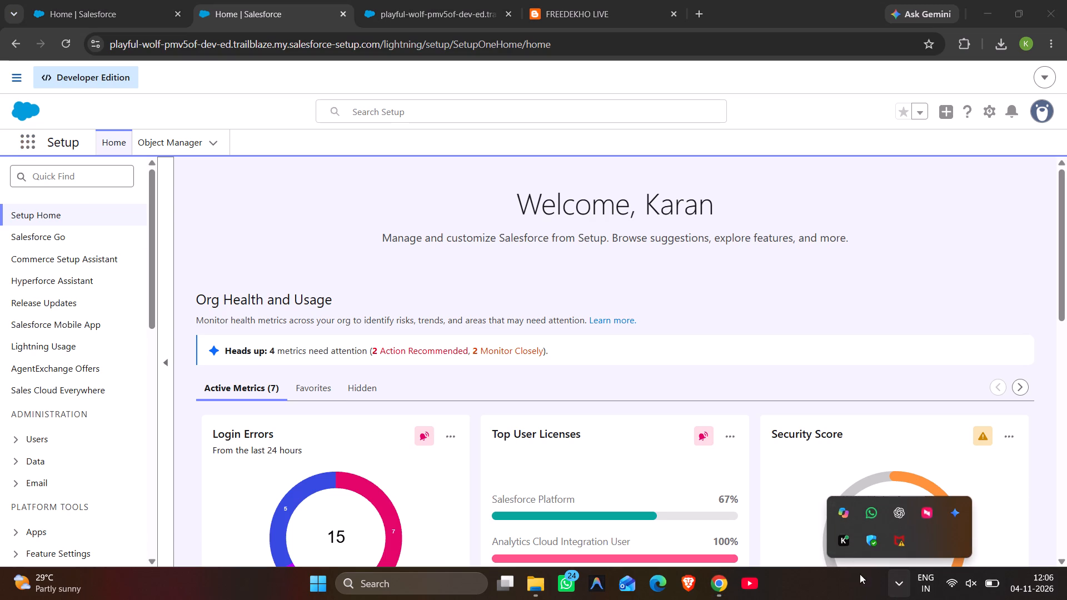
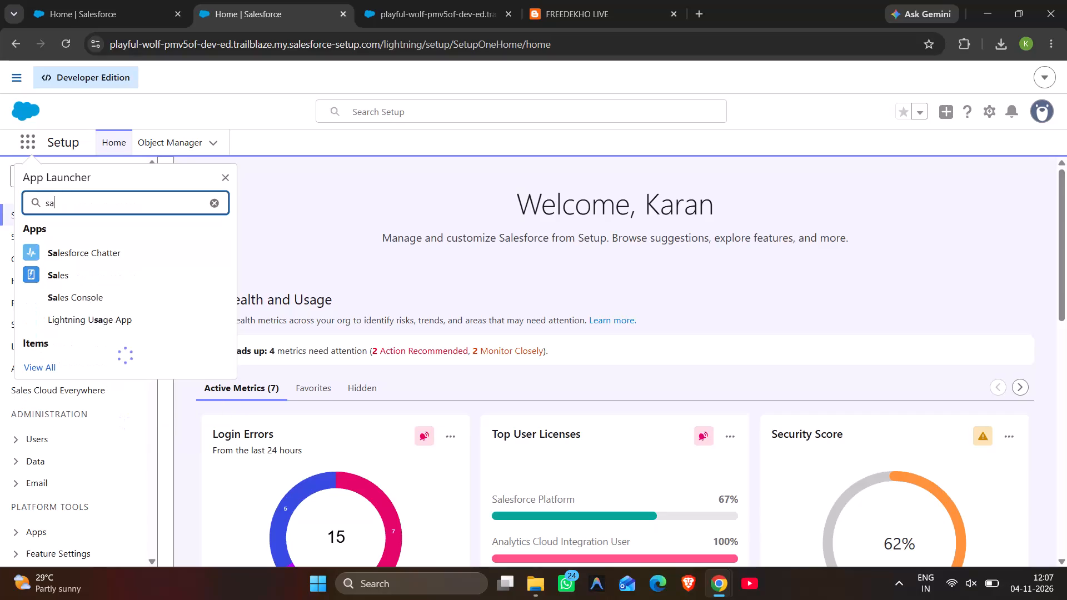
# Search the App Launcher for "sale" and open the Sales app.
pyautogui.write('le')
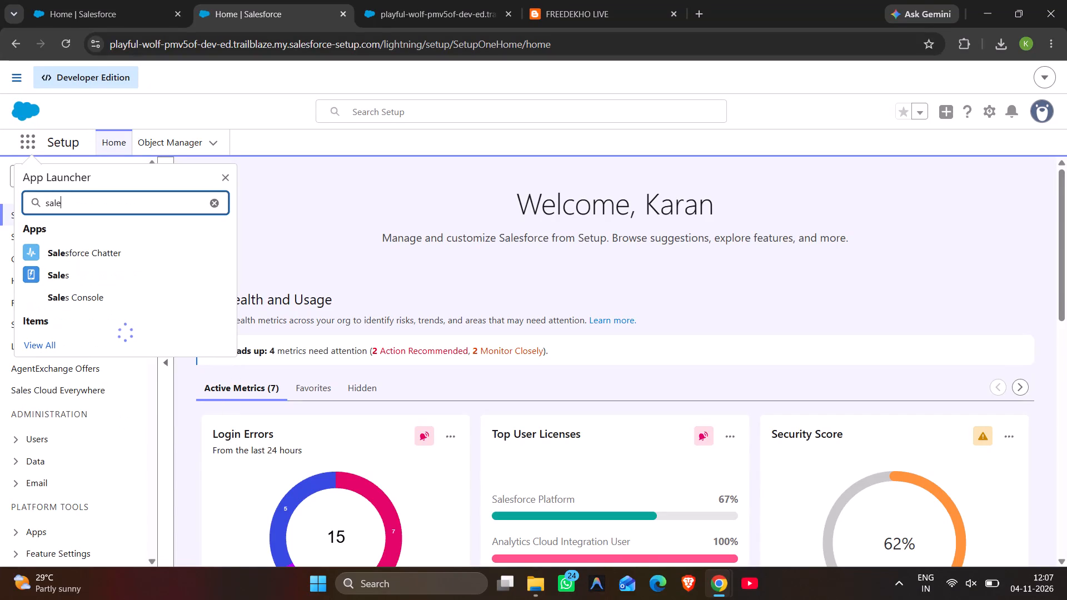
pyautogui.click(63, 282)
pyautogui.doubleClick(61, 273)
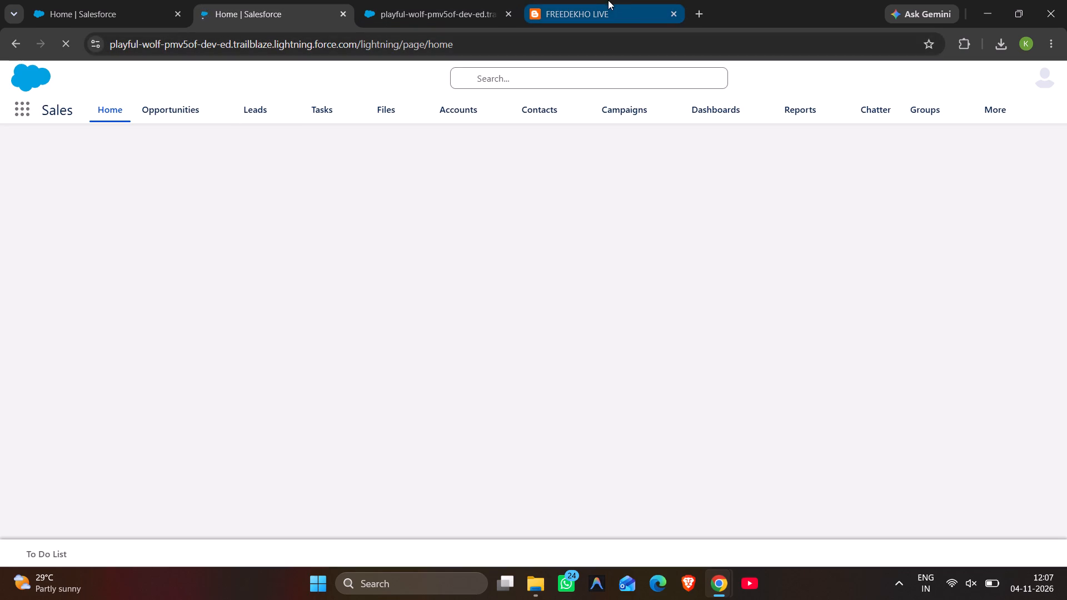
# Close the unrelated FREEDEKHO LIVE page.
pyautogui.click(675, 13)
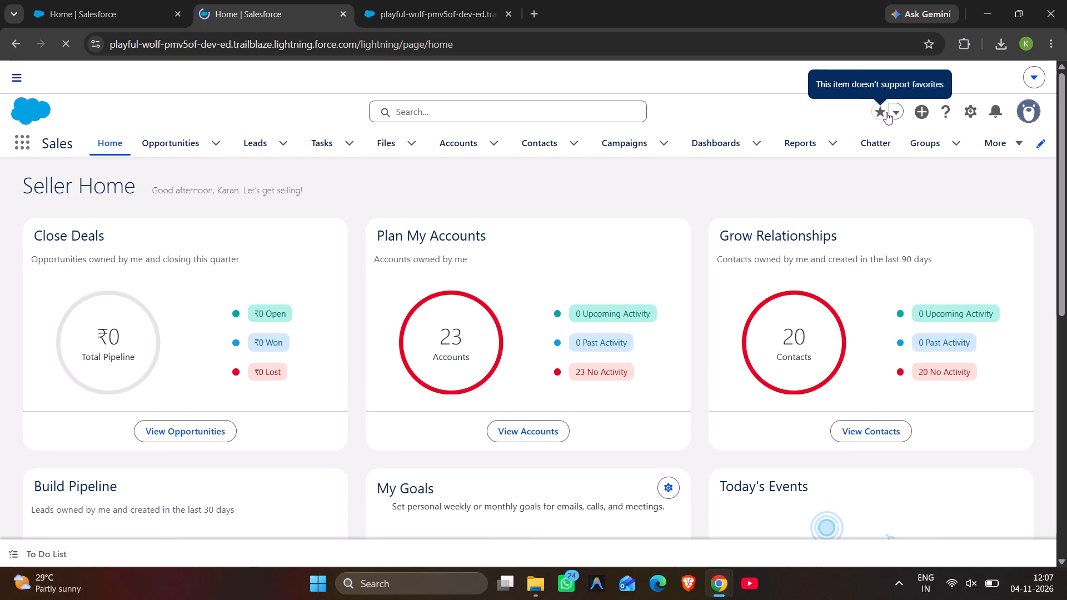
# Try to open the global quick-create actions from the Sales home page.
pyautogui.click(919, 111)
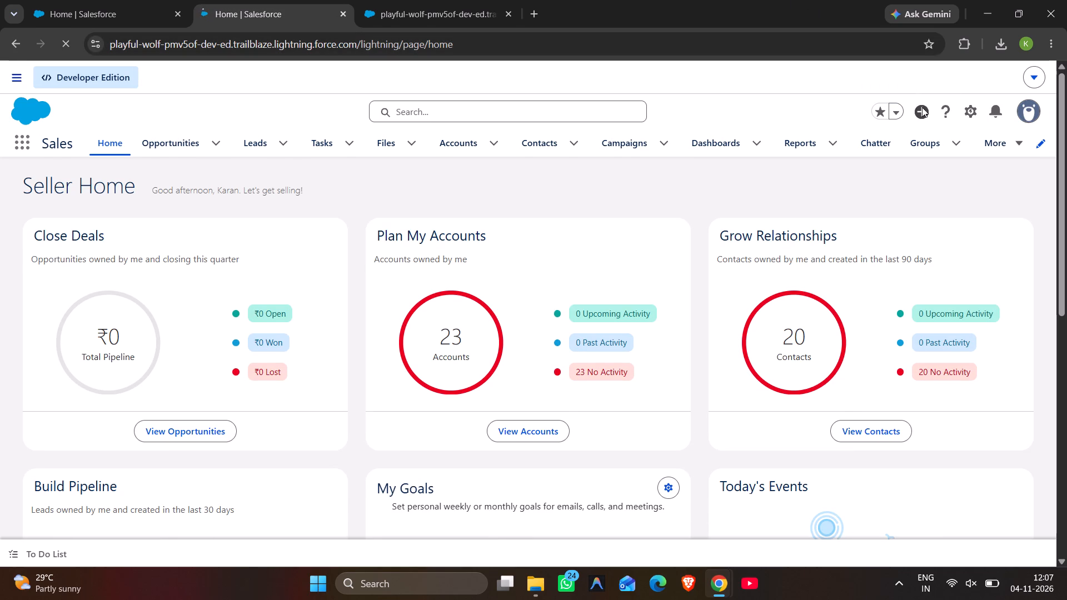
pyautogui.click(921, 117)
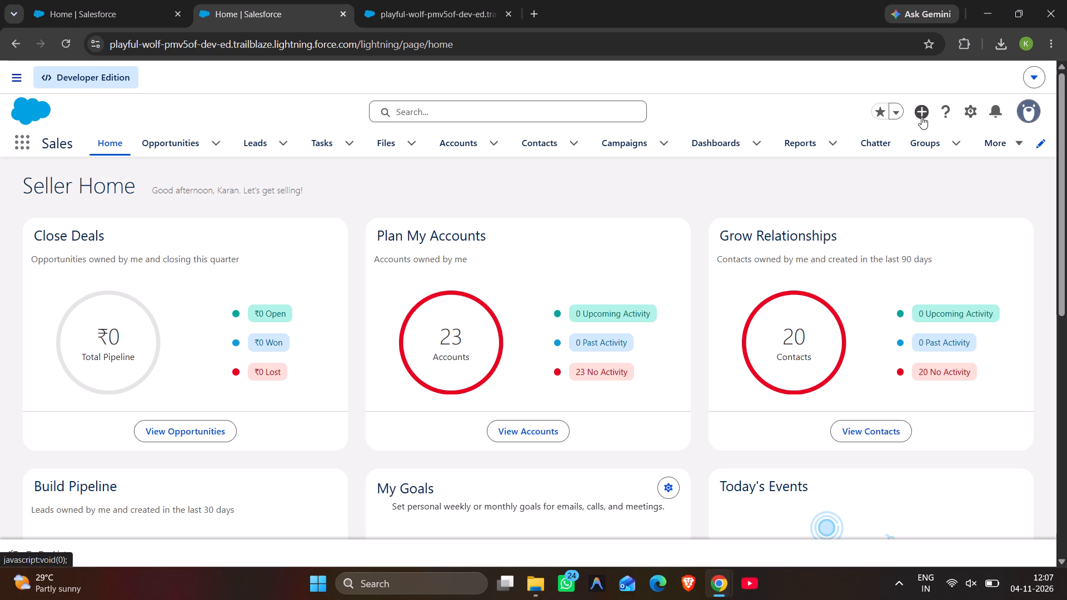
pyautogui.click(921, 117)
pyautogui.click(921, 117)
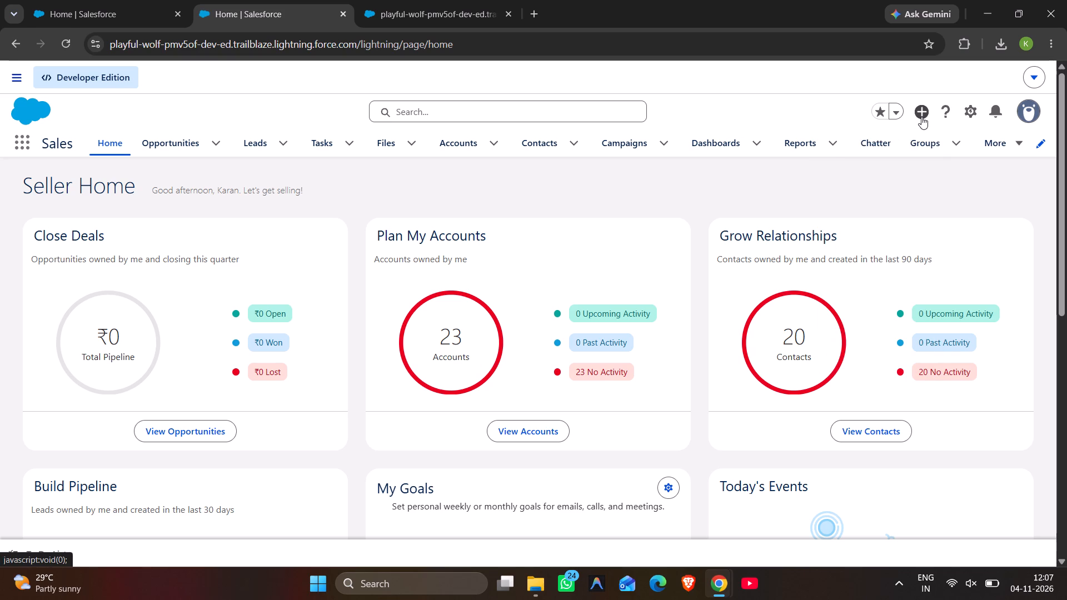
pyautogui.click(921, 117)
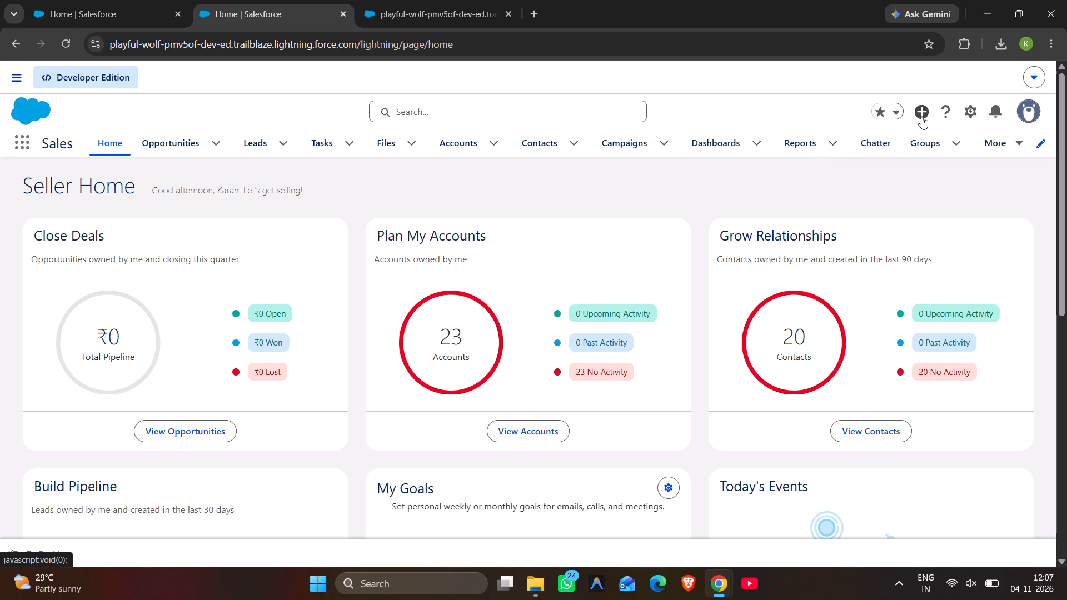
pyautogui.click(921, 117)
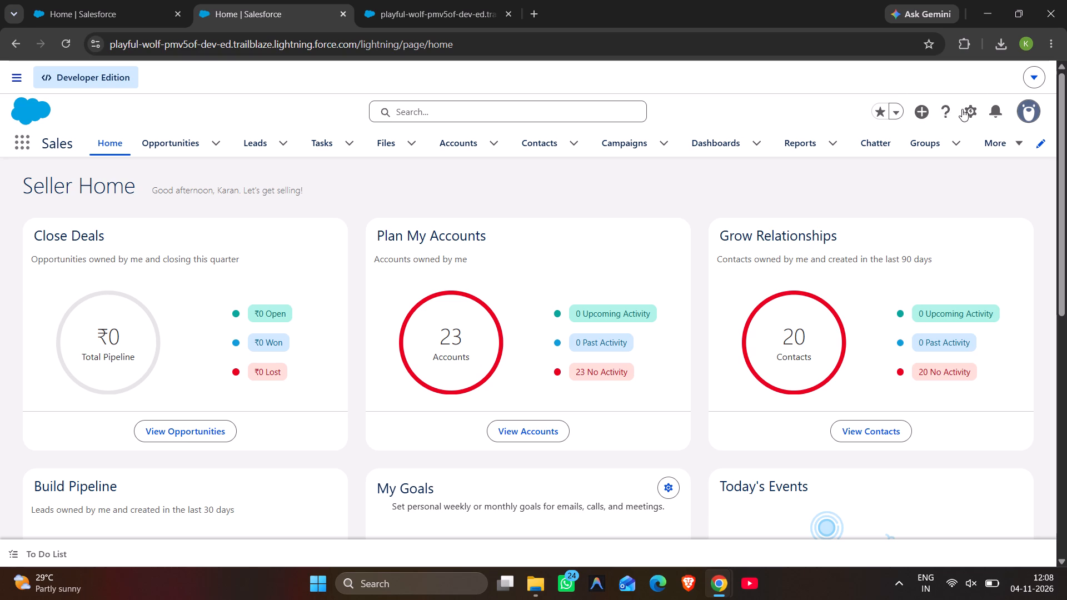
# Open the Accounts page in the Sales app.
pyautogui.click(473, 146)
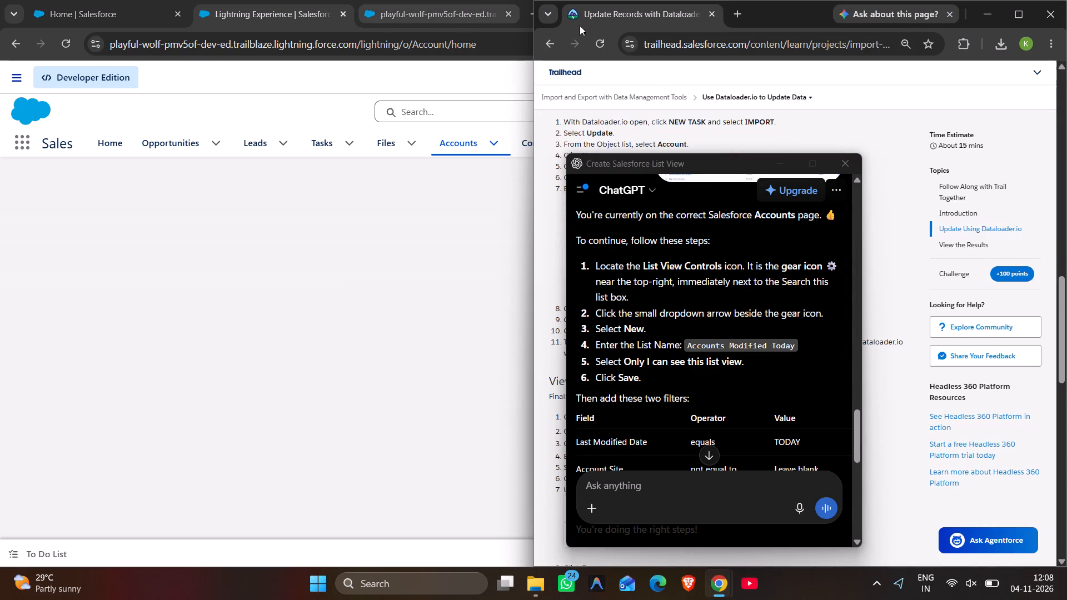
pyautogui.hotkey('alt', 'space')
pyautogui.scroll(-3, 710, 291)
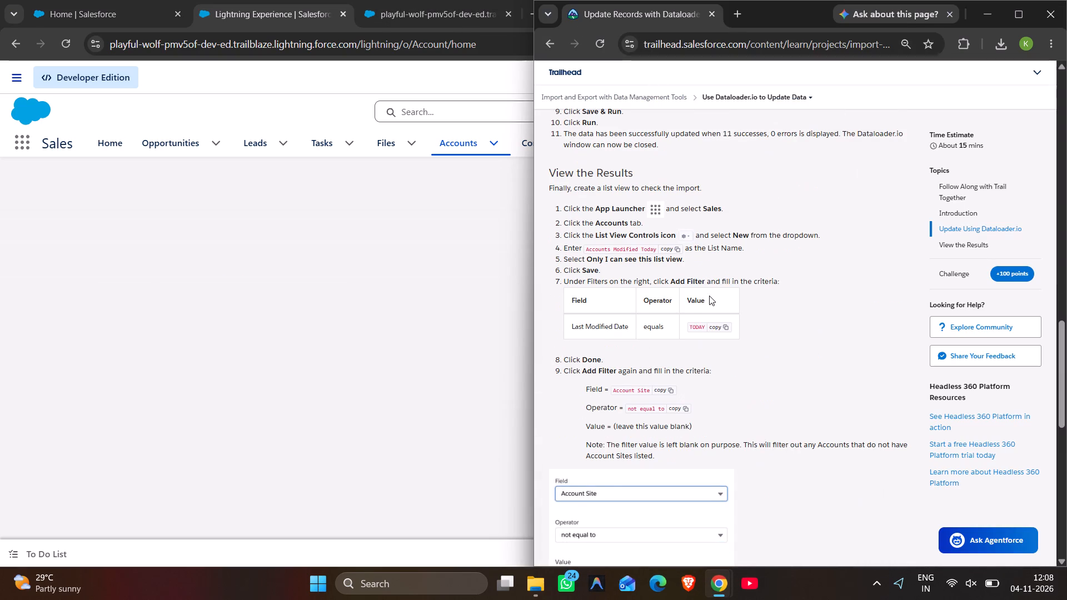
pyautogui.scroll(-3, 709, 296)
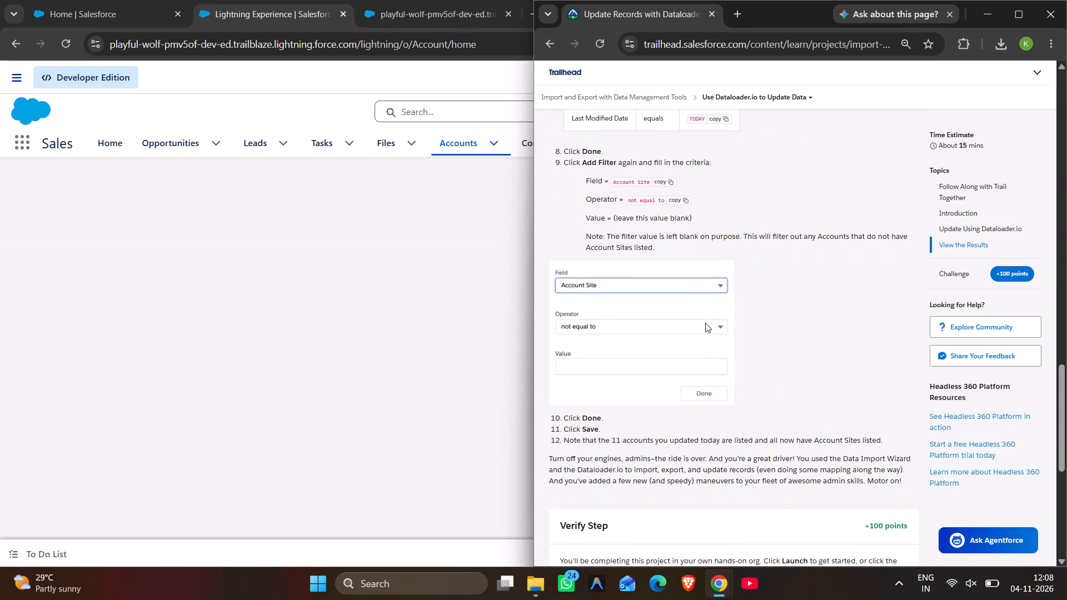
pyautogui.scroll(-3, 685, 377)
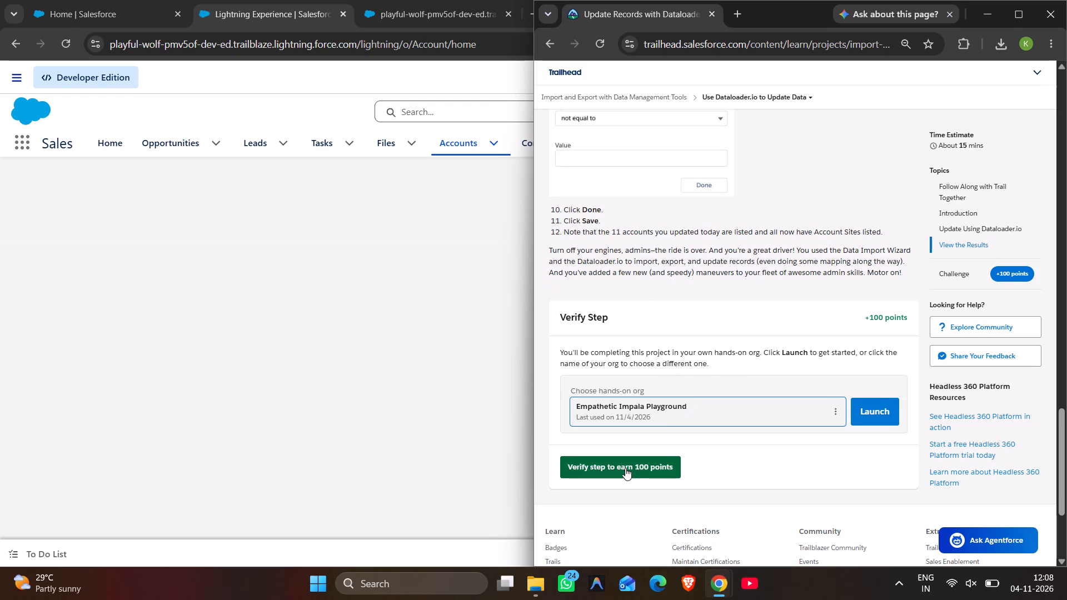
pyautogui.click(625, 468)
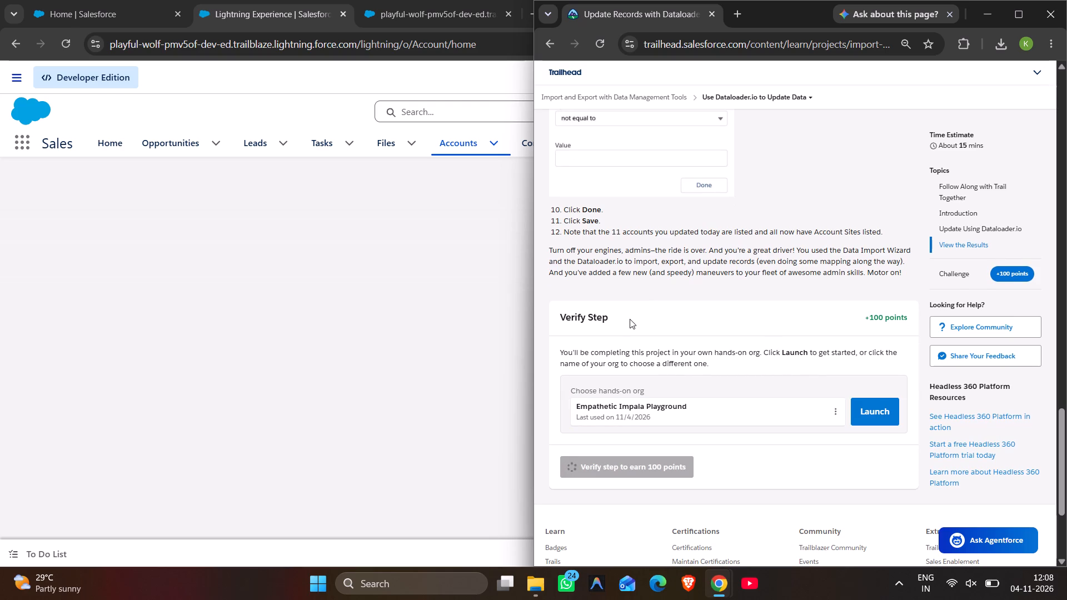
# Examine the verification feedback and Trailhead's View the Results instructions for the list view.
pyautogui.scroll(2, 630, 319)
pyautogui.scroll(-3, 630, 319)
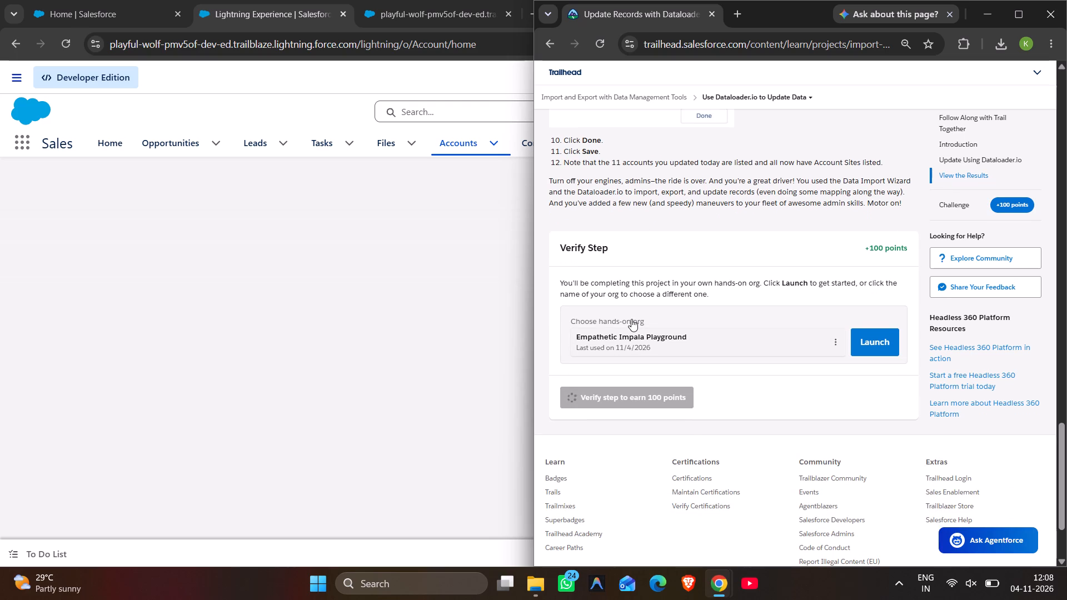
pyautogui.scroll(-3, 631, 319)
pyautogui.scroll(7, 631, 319)
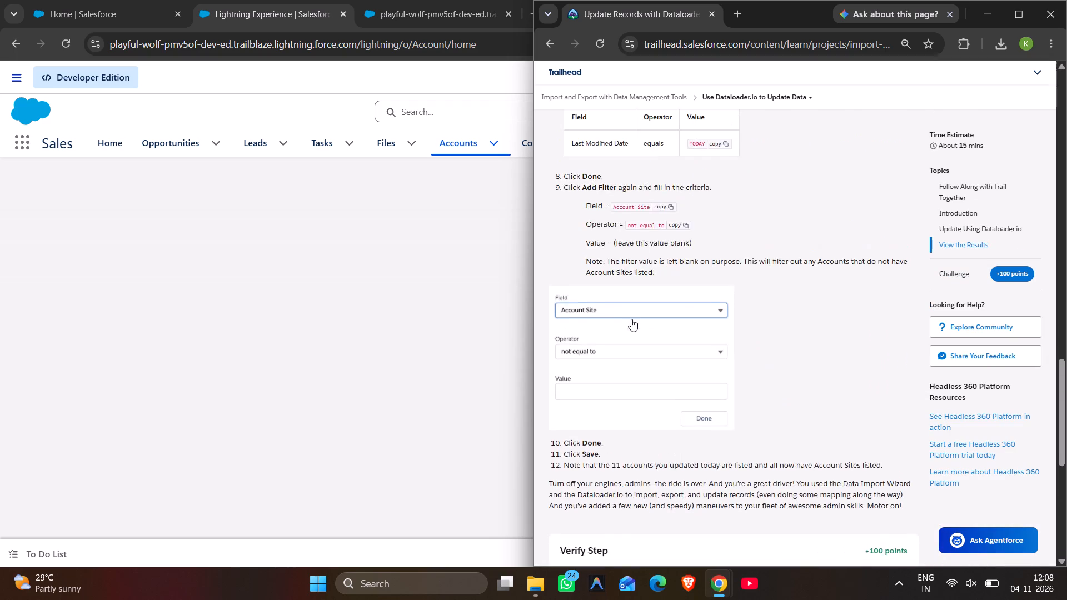
pyautogui.scroll(2, 631, 319)
pyautogui.scroll(-8, 631, 319)
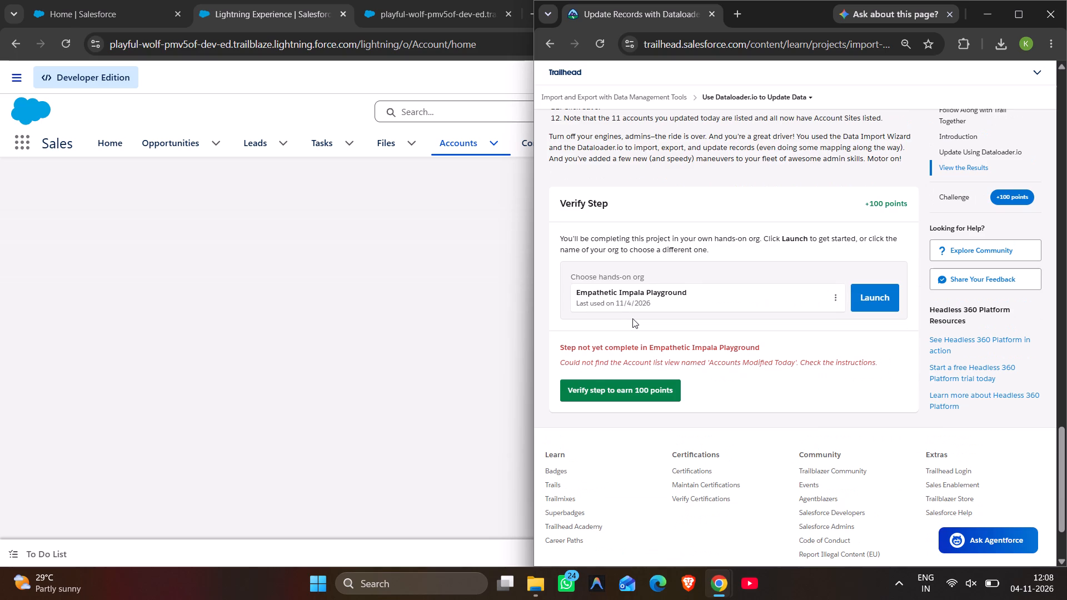
pyautogui.scroll(7, 632, 318)
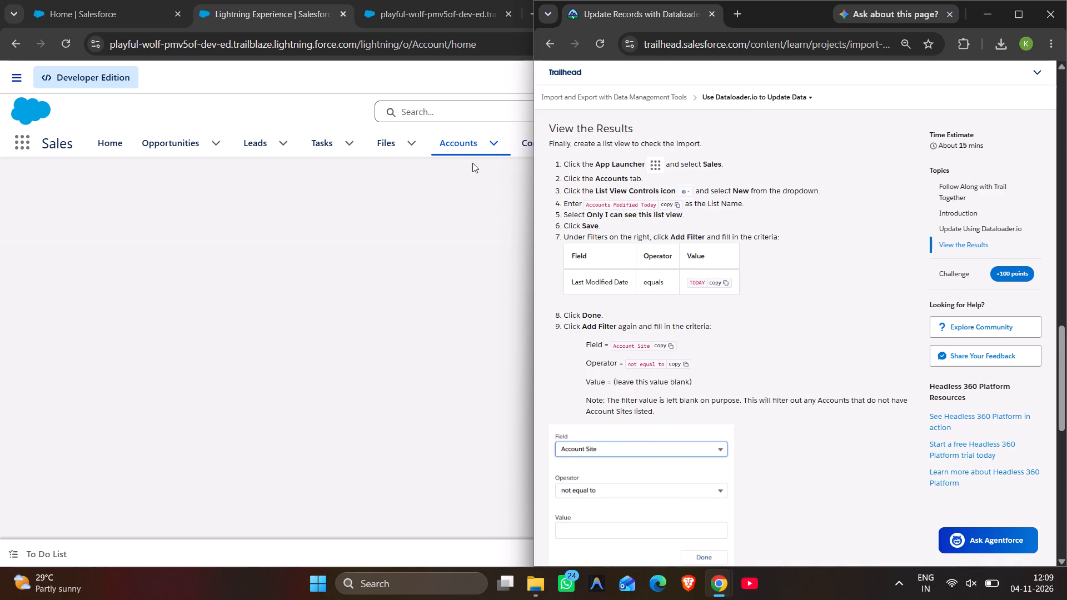
# Return to Salesforce and reload the Accounts list, checking the Wi-Fi connection while it loads.
pyautogui.doubleClick(469, 136)
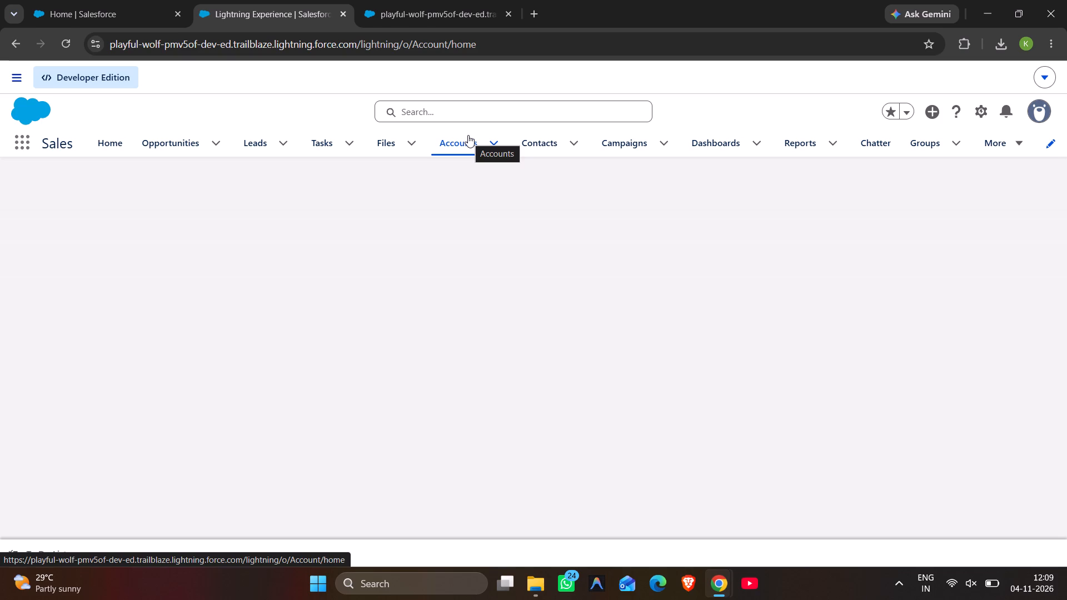
pyautogui.click(949, 591)
pyautogui.click(704, 307)
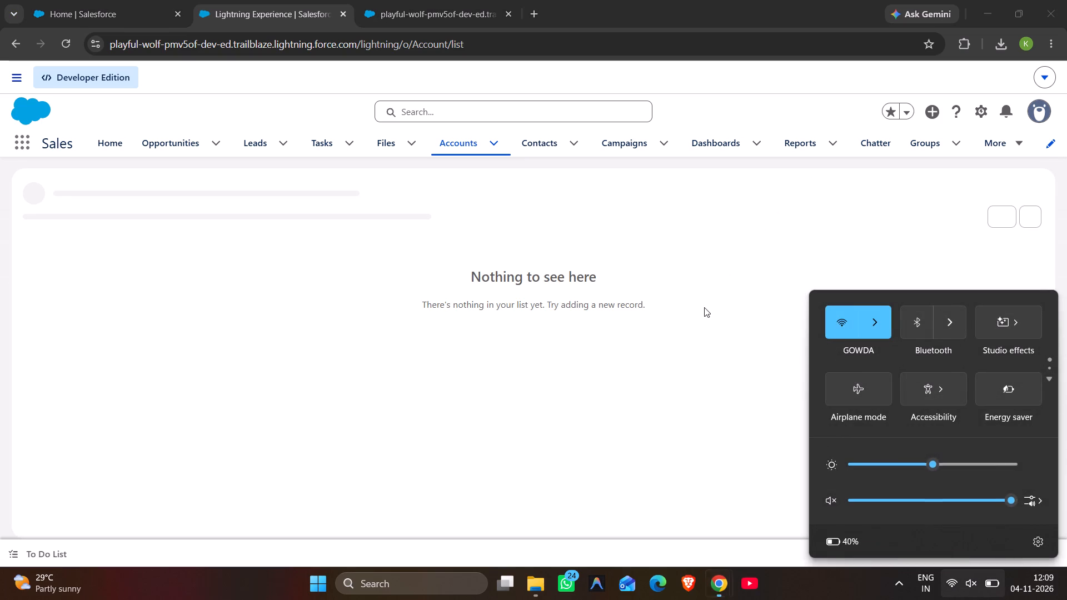
pyautogui.click(516, 323)
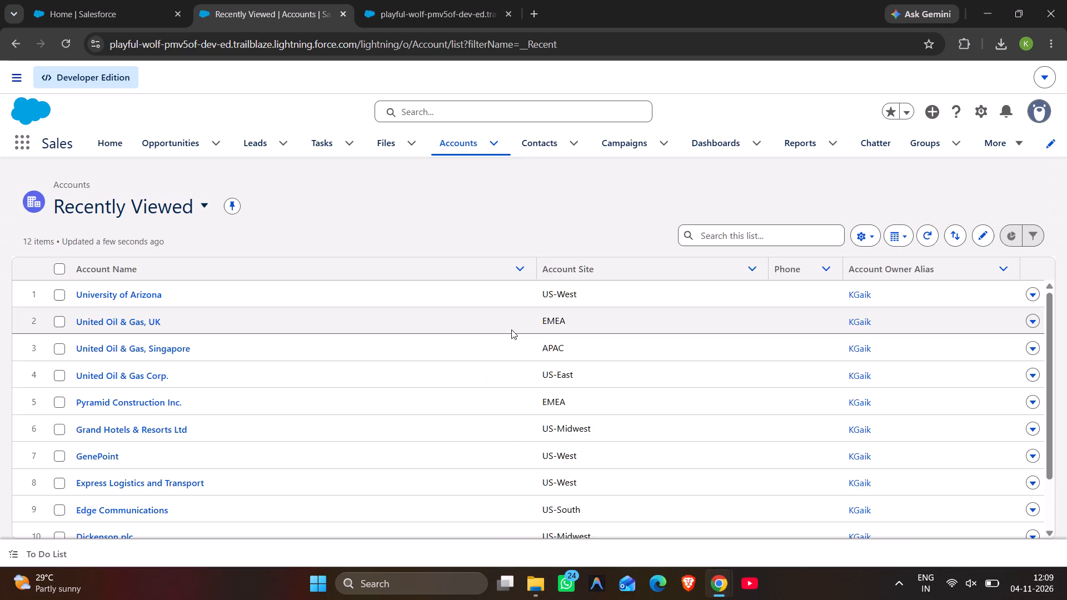
# Look through the existing Accounts list views.
pyautogui.click(207, 204)
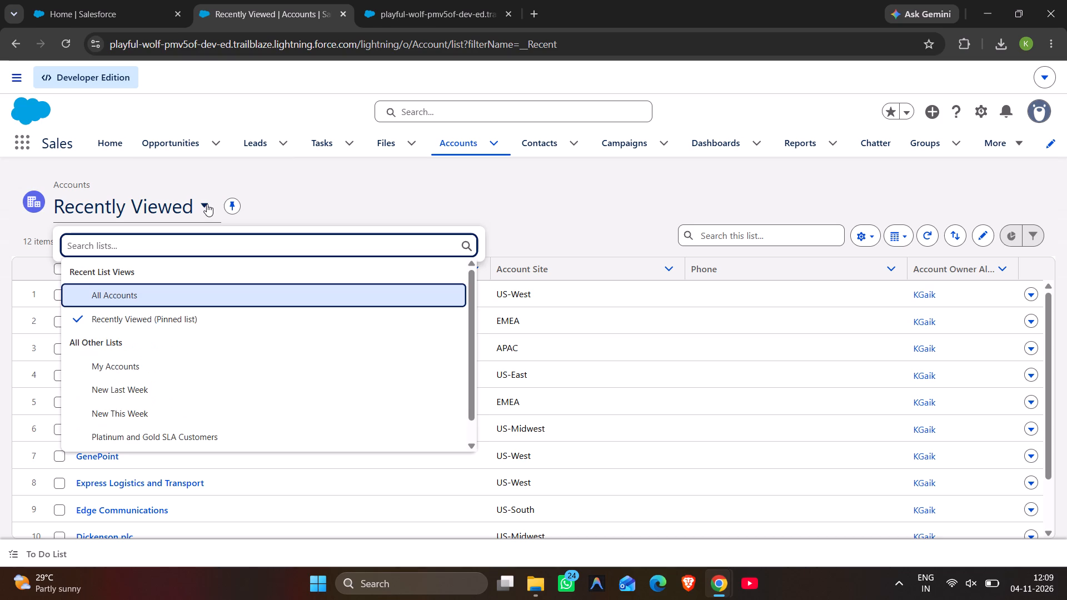
pyautogui.scroll(-10, 179, 346)
pyautogui.scroll(2, 179, 346)
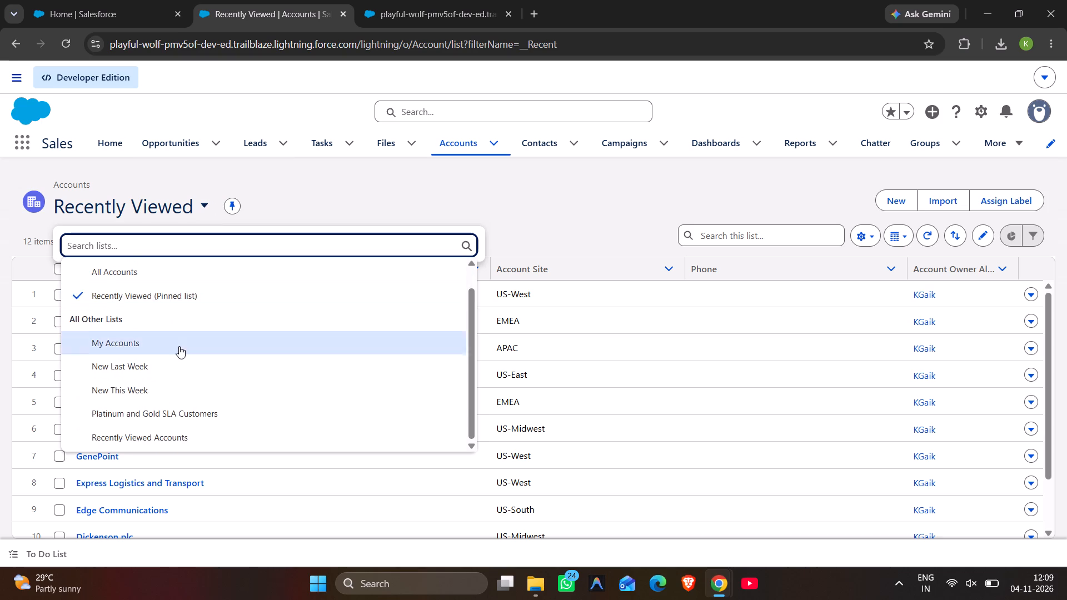
pyautogui.scroll(4, 179, 346)
pyautogui.click(196, 203)
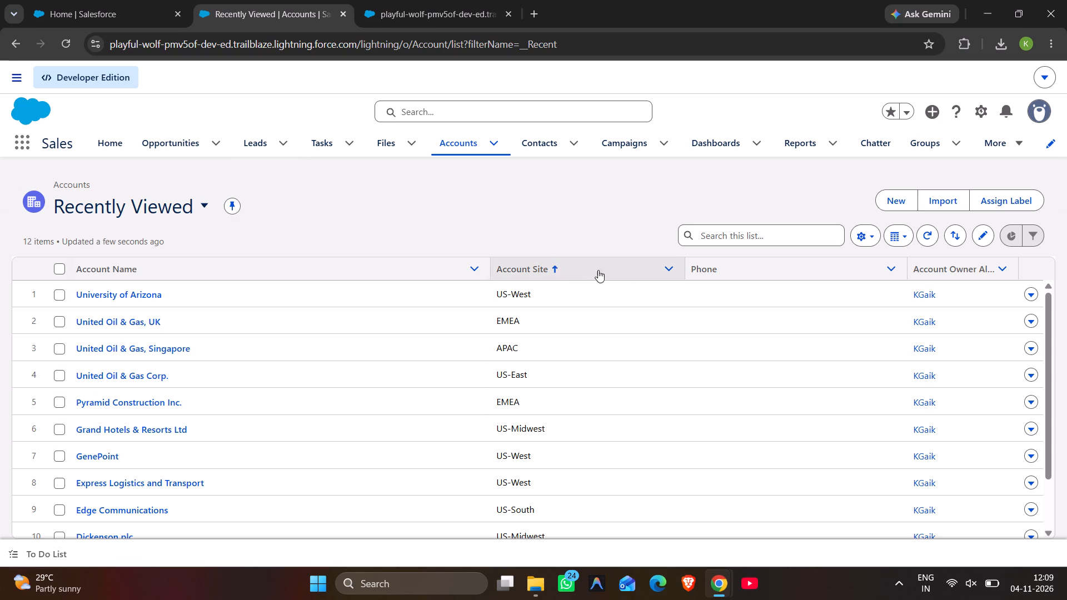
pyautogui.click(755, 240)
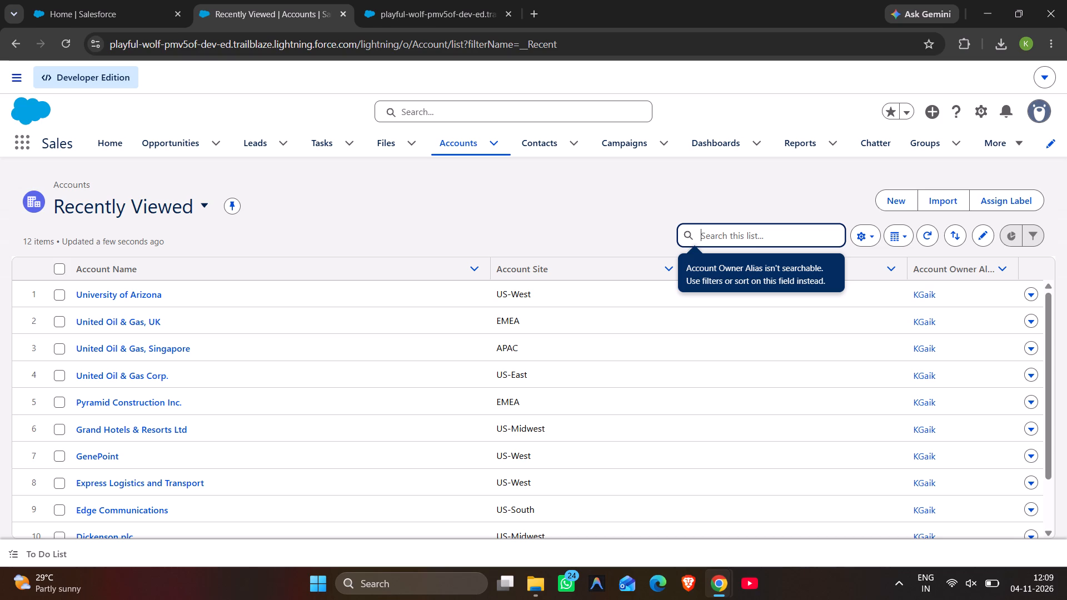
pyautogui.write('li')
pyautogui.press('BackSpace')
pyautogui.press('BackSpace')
pyautogui.hotkey('alt', 'space')
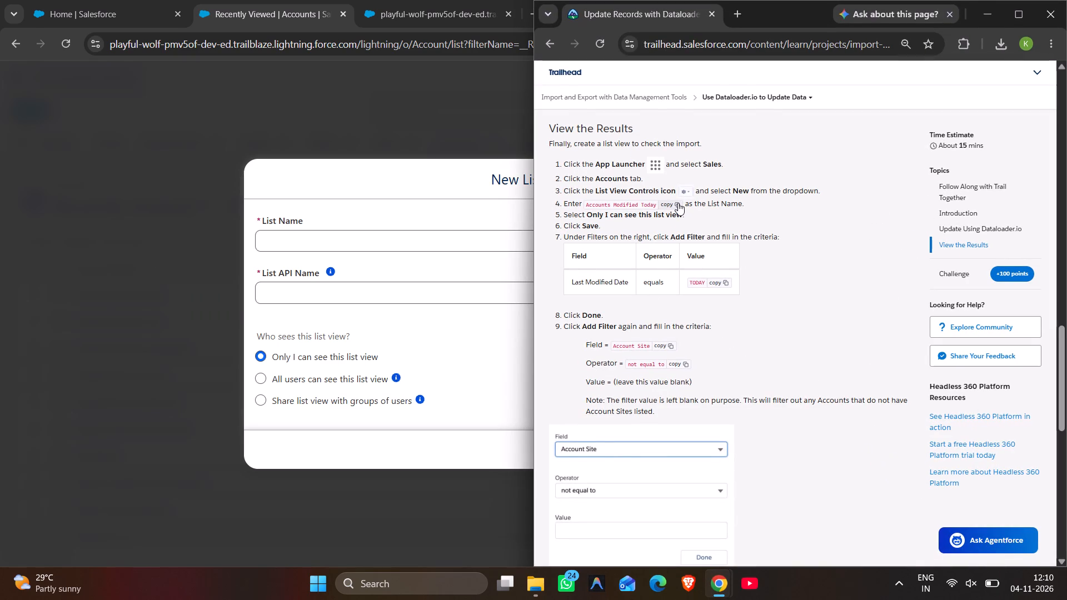
pyautogui.click(678, 203)
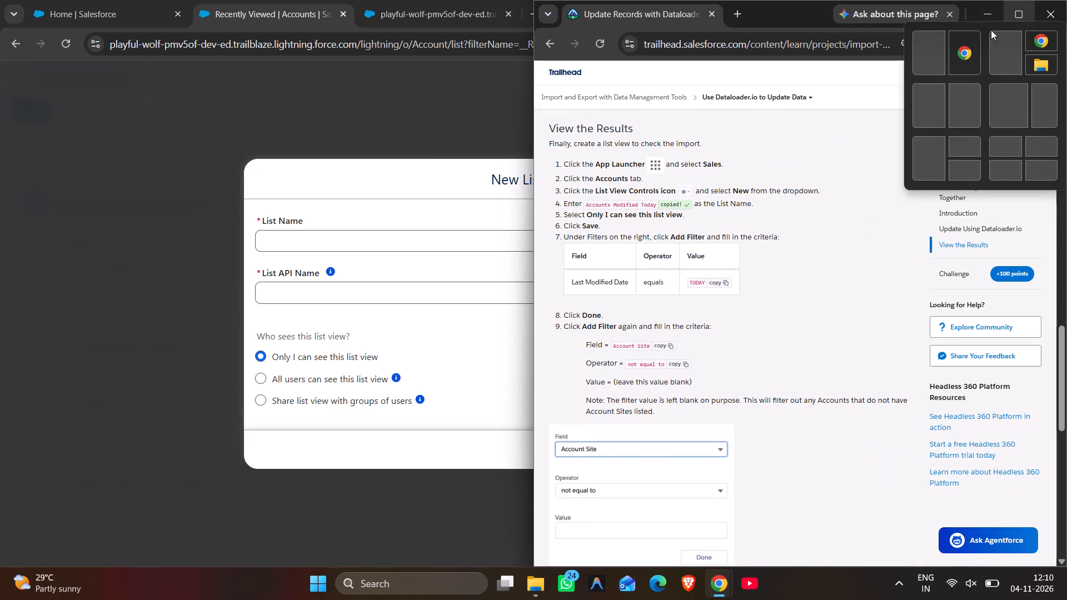
pyautogui.click(929, 58)
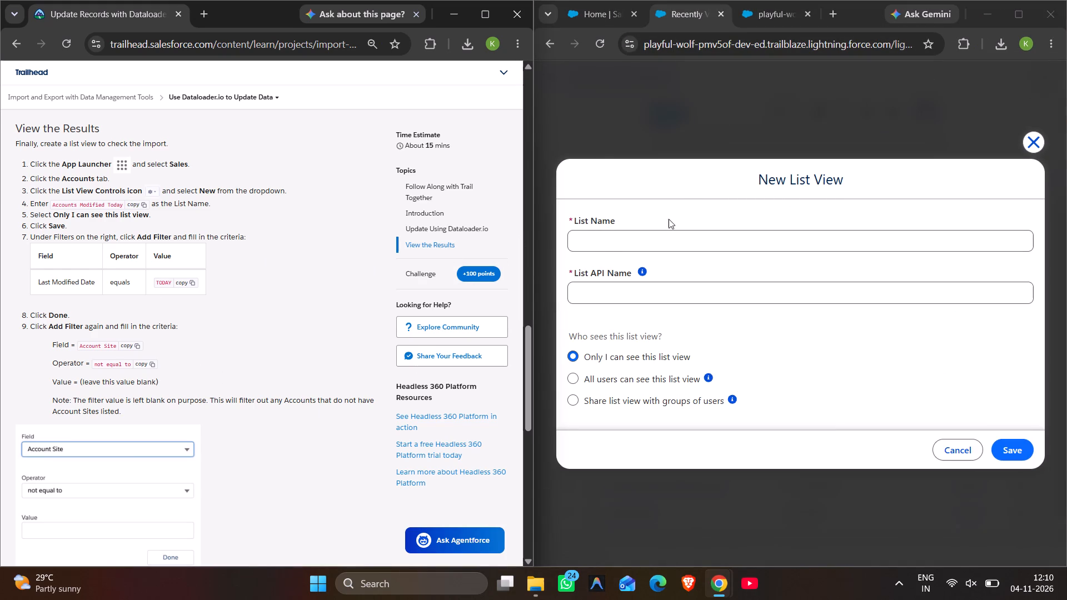
pyautogui.click(655, 234)
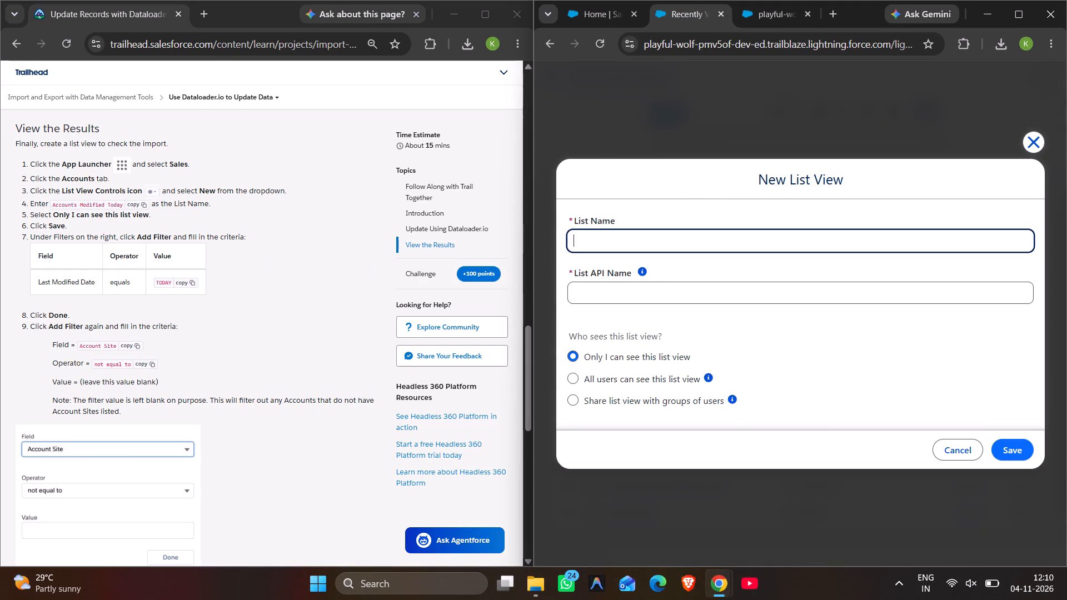
pyautogui.hotkey('ctrl', 'v')
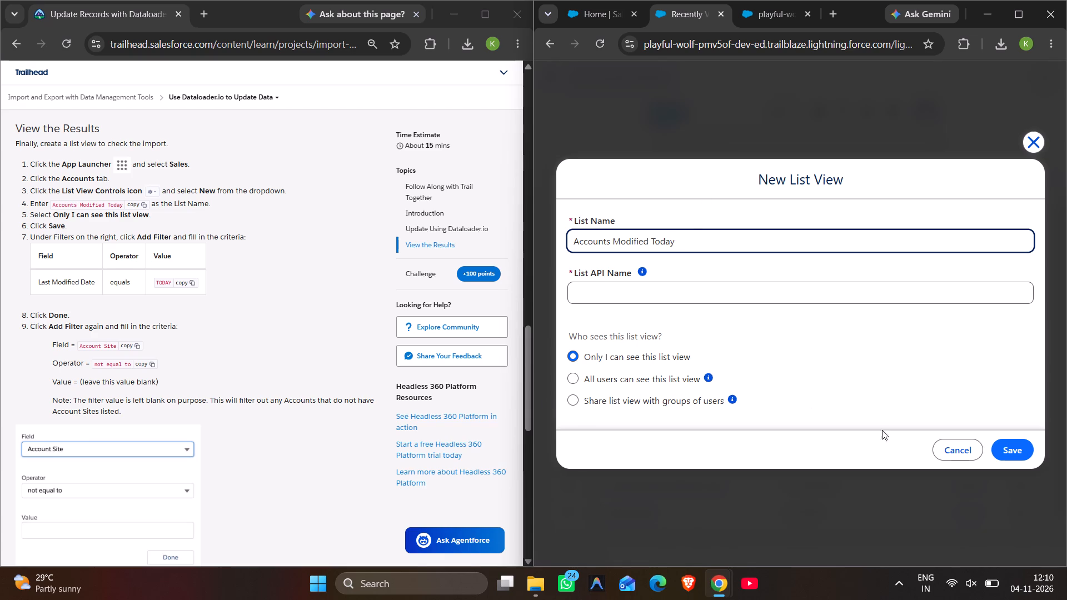
pyautogui.click(1013, 448)
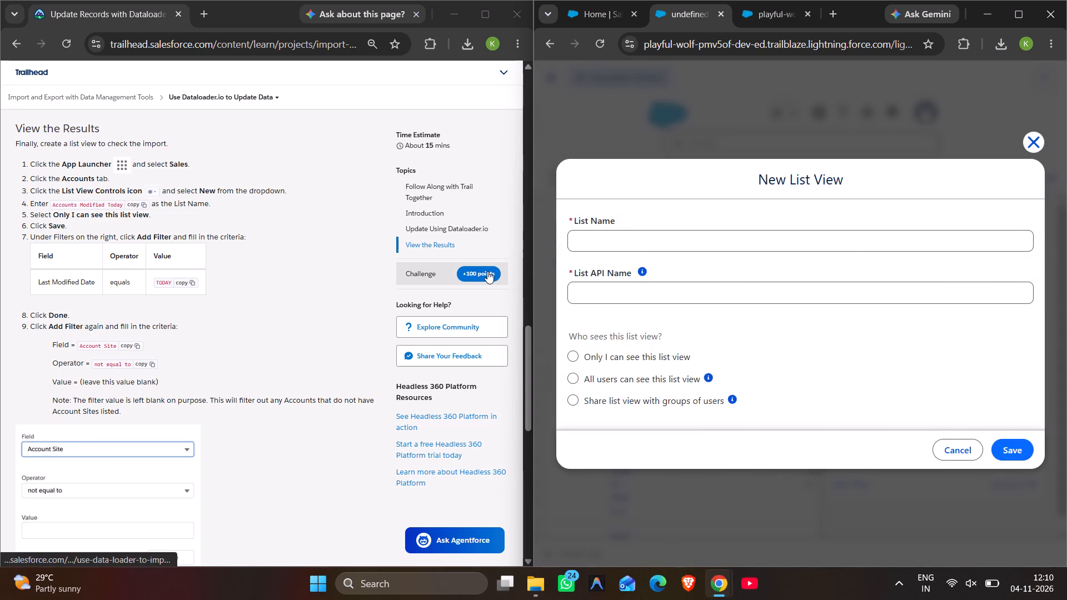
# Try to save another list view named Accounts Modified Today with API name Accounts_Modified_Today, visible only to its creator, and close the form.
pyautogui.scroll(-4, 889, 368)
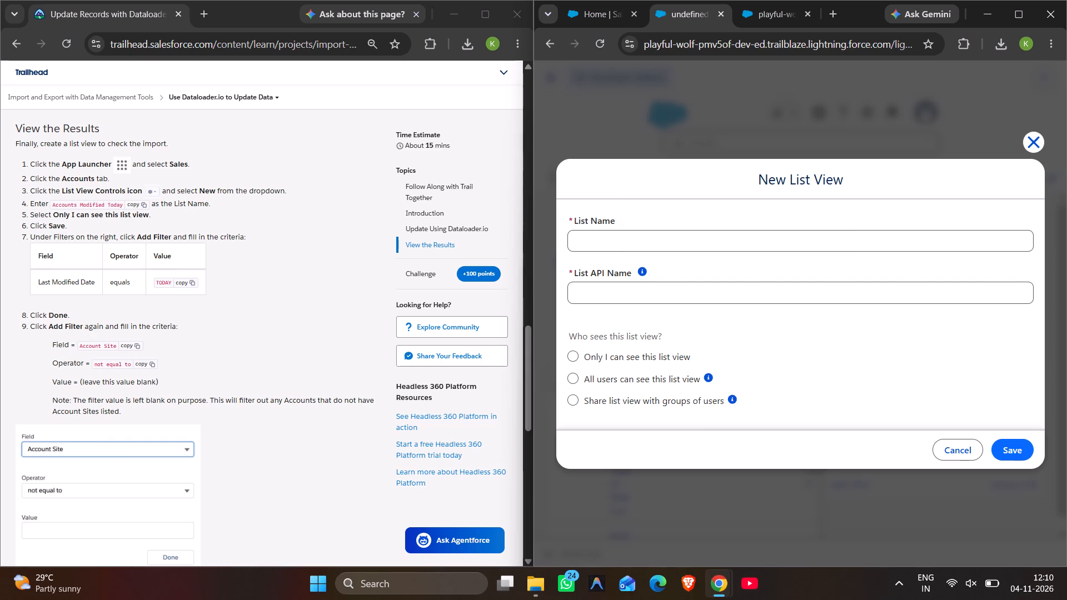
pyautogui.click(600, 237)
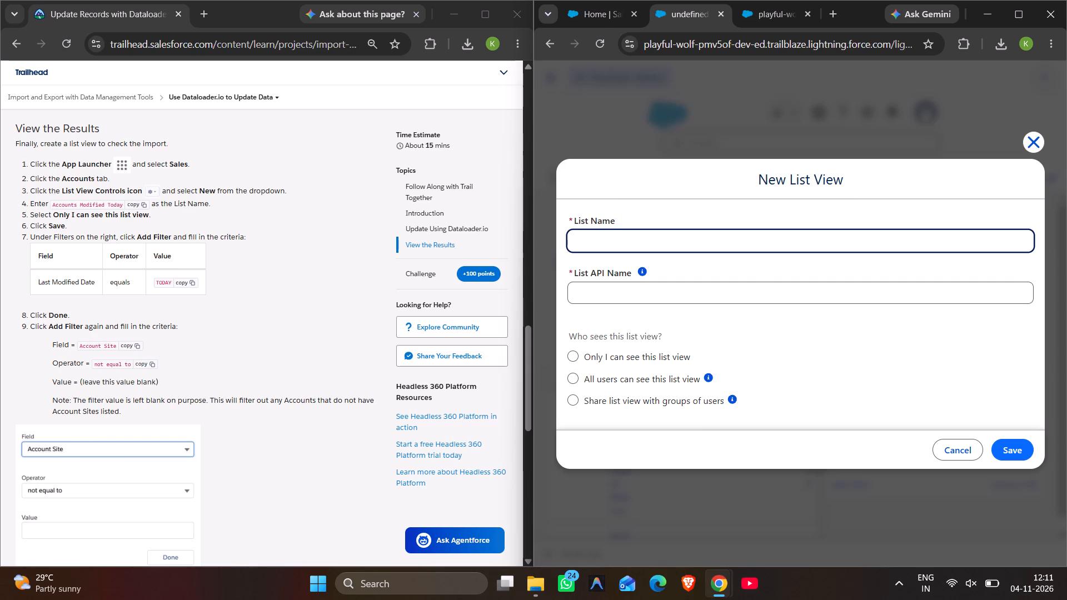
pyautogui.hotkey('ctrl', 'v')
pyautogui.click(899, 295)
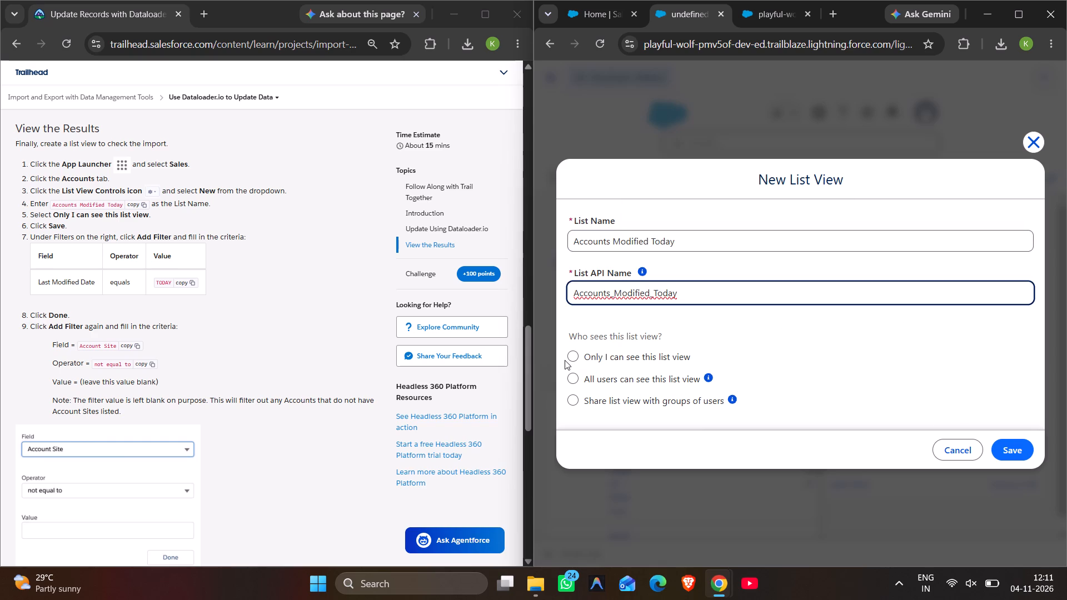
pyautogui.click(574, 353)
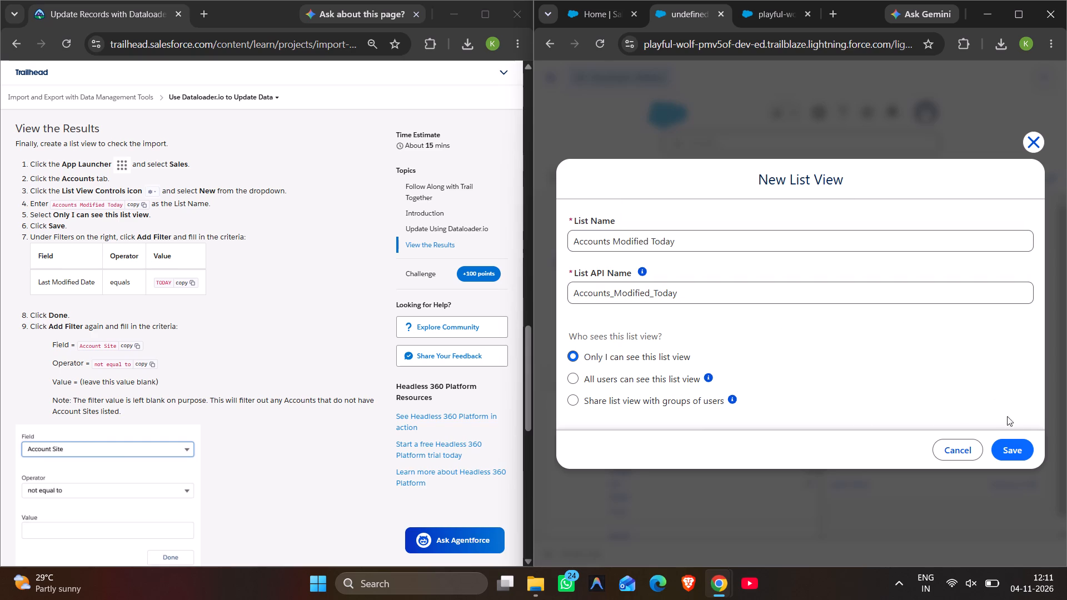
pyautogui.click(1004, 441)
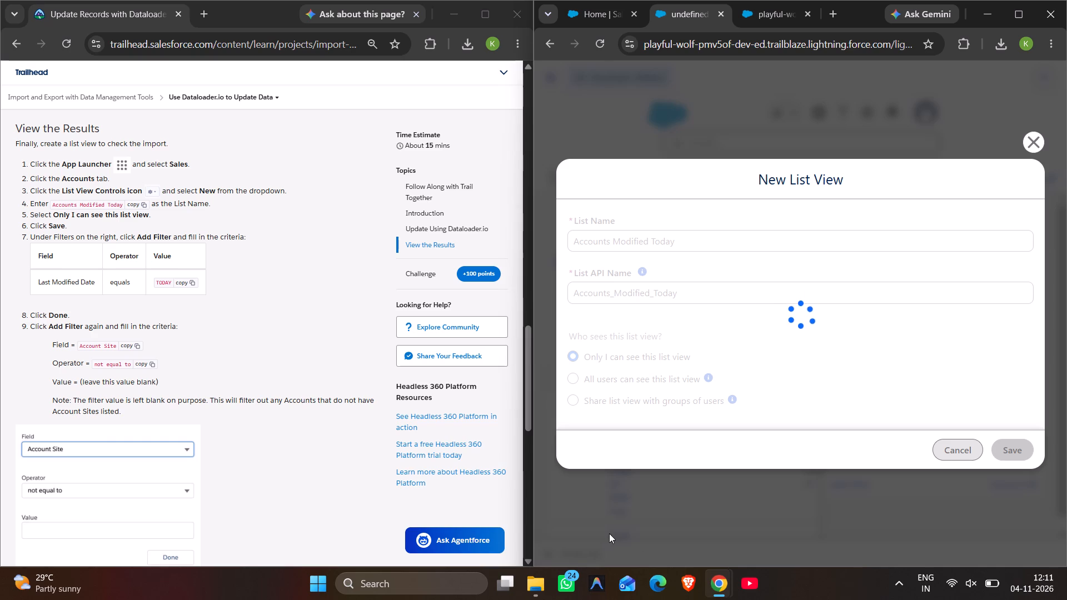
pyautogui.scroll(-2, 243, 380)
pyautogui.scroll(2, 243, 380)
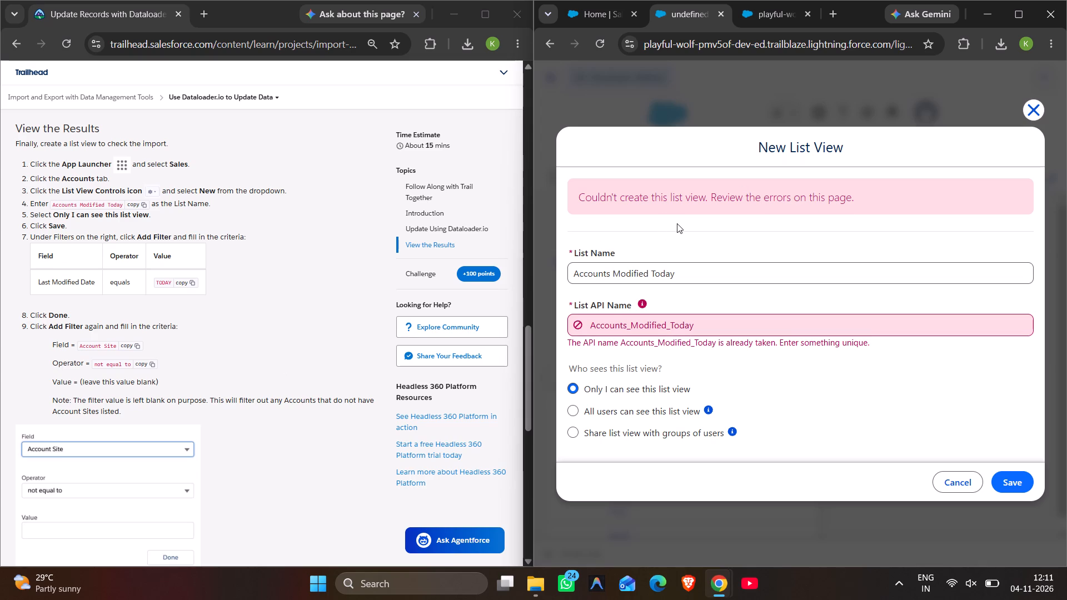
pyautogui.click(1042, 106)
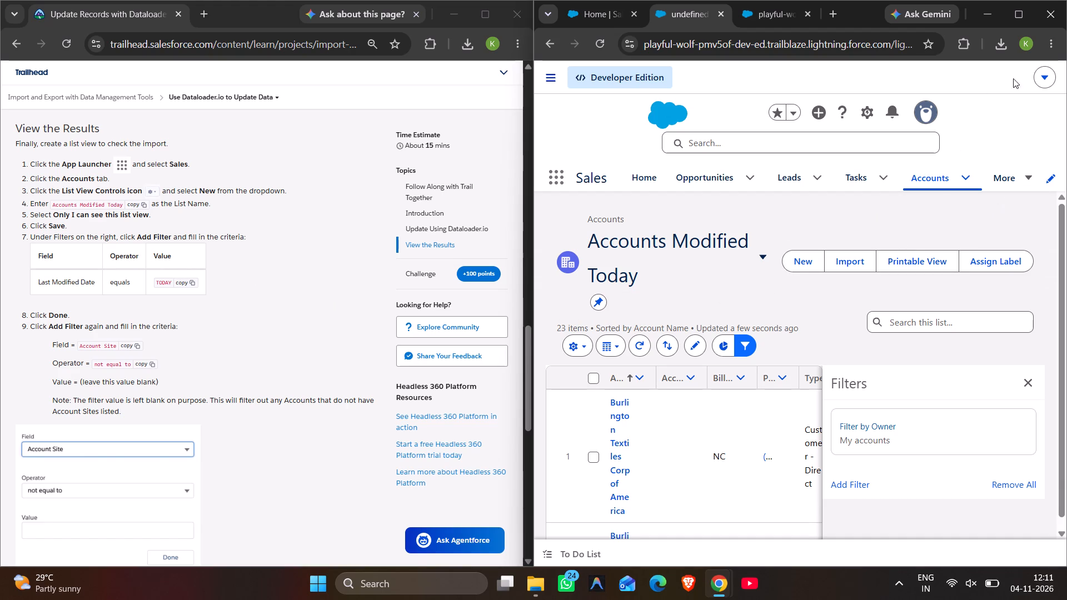
# Add a filter to the Accounts Modified Today list view with field Last Modified Date and operator equals.
pyautogui.scroll(-4, 731, 438)
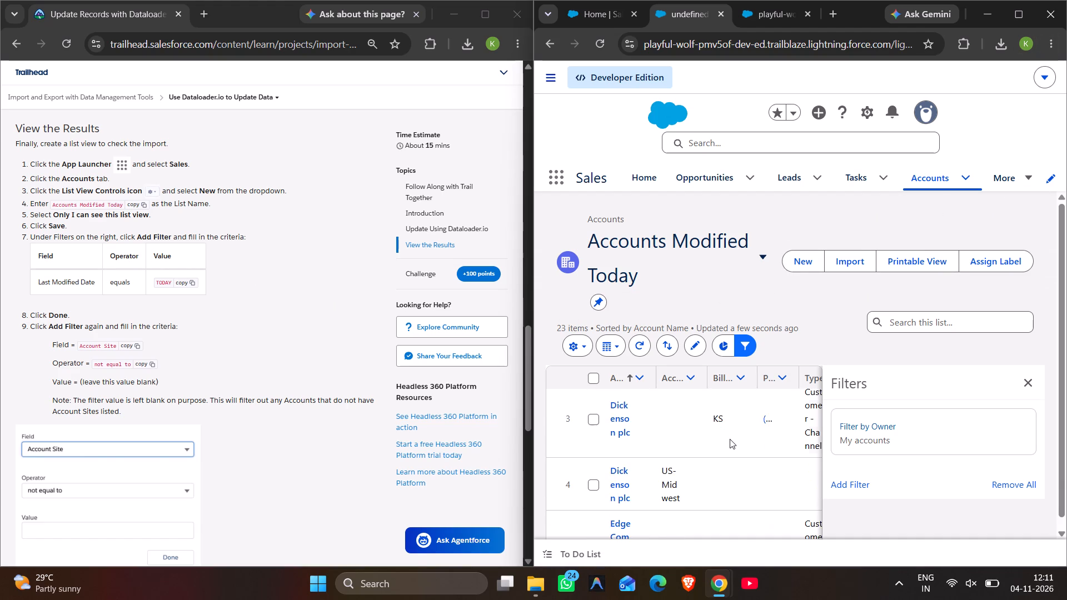
pyautogui.scroll(4, 730, 439)
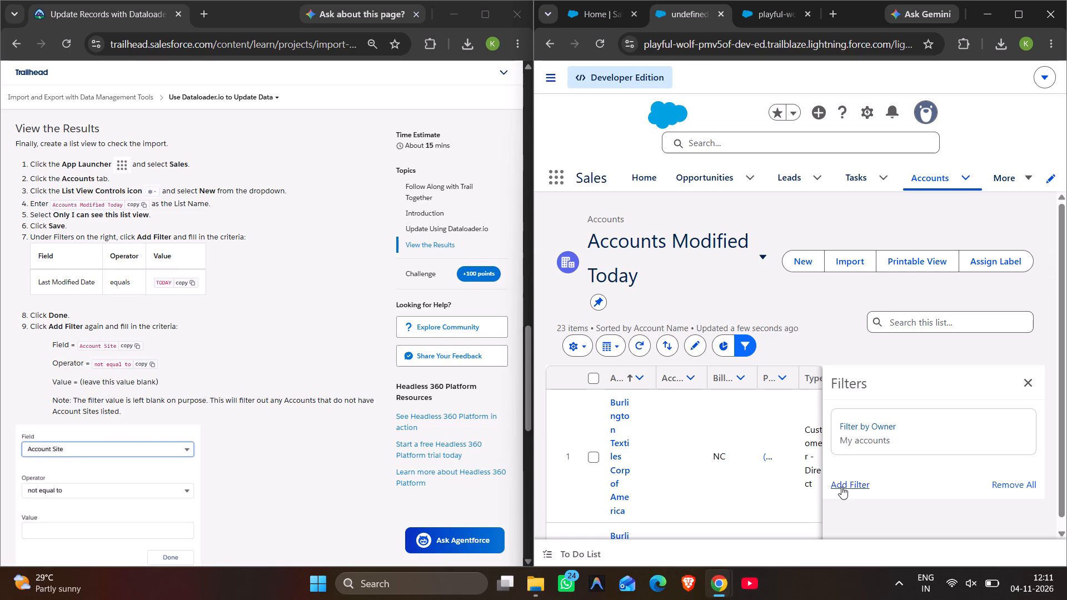
pyautogui.click(841, 487)
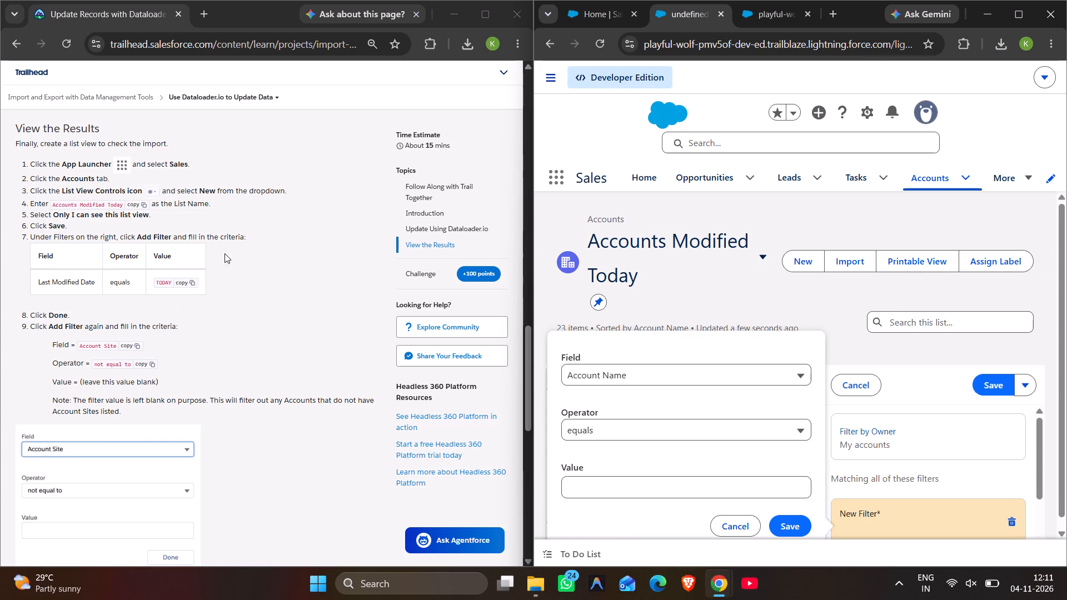
pyautogui.click(700, 371)
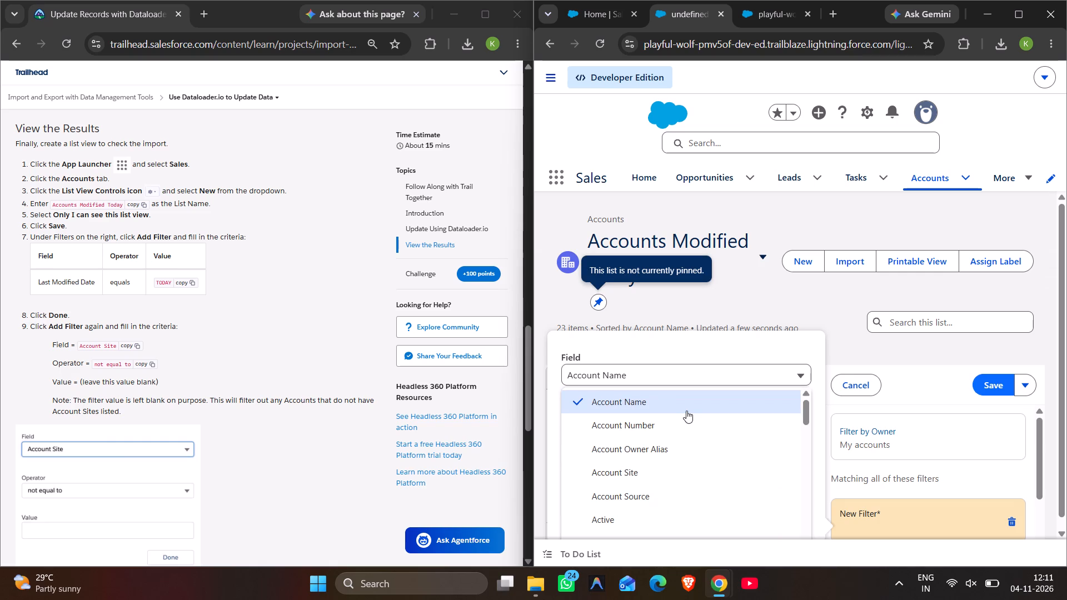
pyautogui.write('las')
pyautogui.press('t')
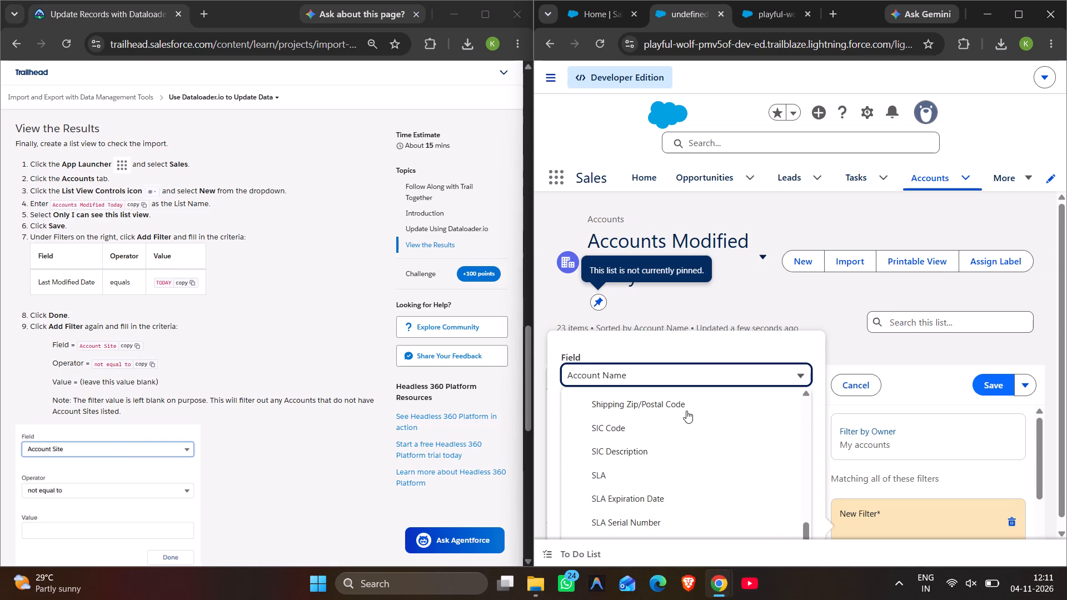
pyautogui.press('space')
pyautogui.write('mo')
pyautogui.scroll(-7, 686, 411)
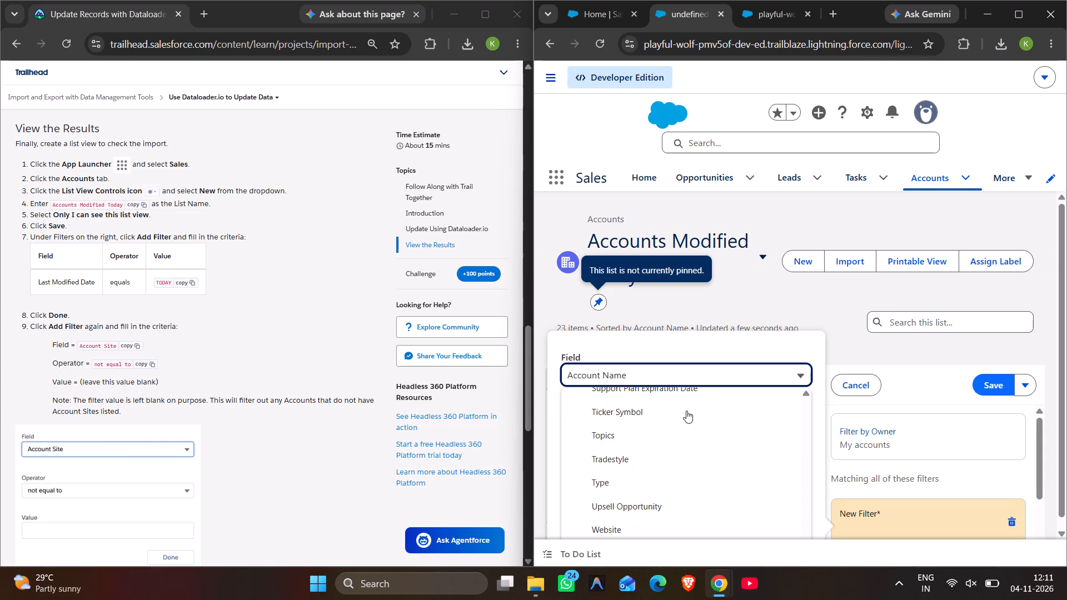
pyautogui.scroll(-3, 686, 411)
pyautogui.scroll(17, 686, 411)
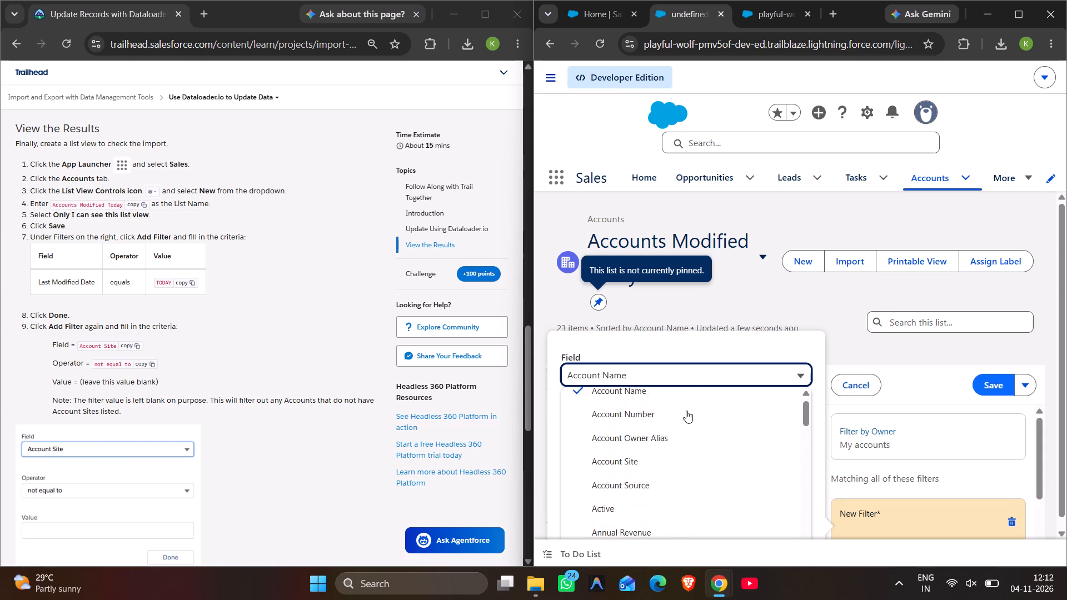
pyautogui.scroll(5, 686, 411)
pyautogui.scroll(-6, 686, 411)
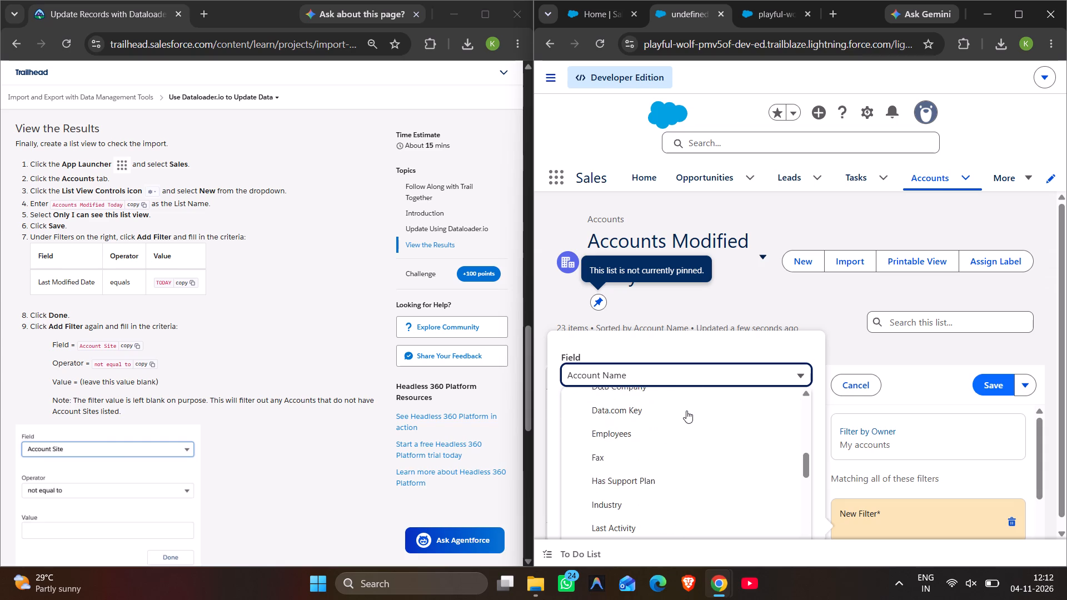
pyautogui.scroll(-1, 686, 411)
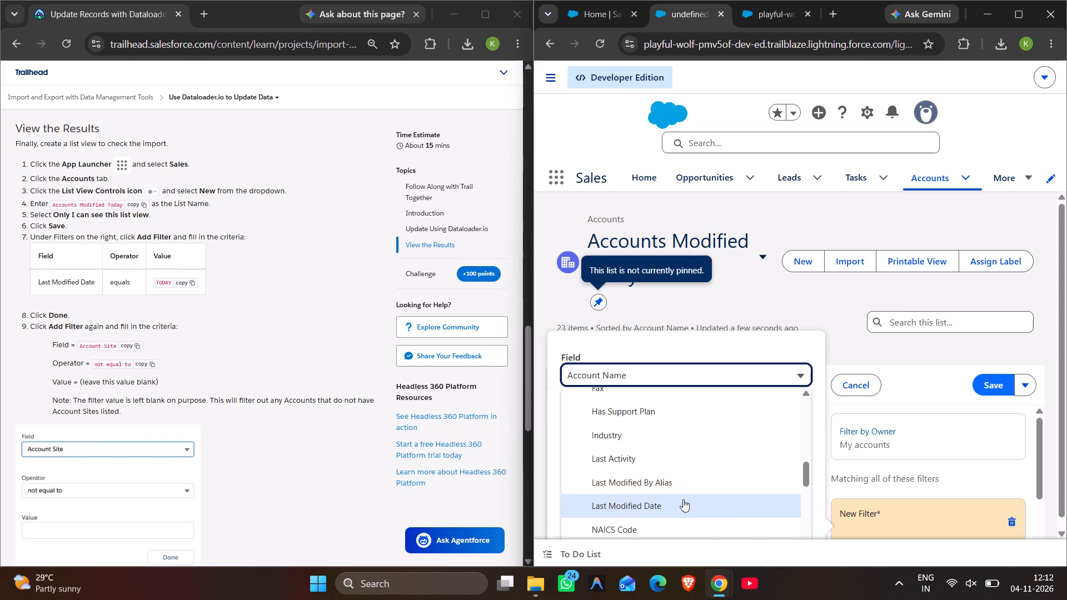
pyautogui.click(683, 499)
pyautogui.click(672, 422)
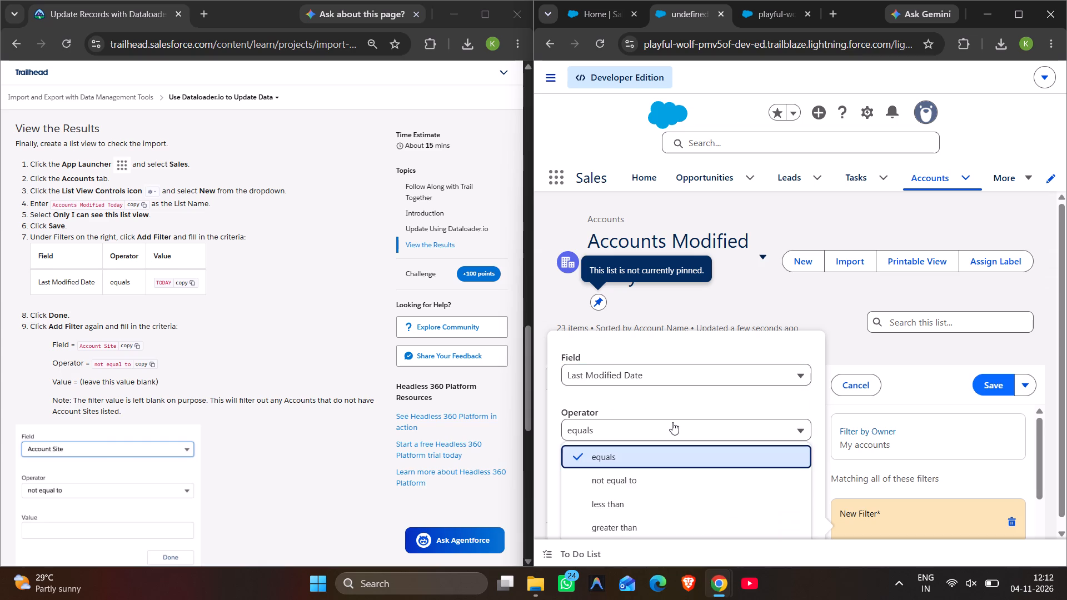
pyautogui.click(667, 457)
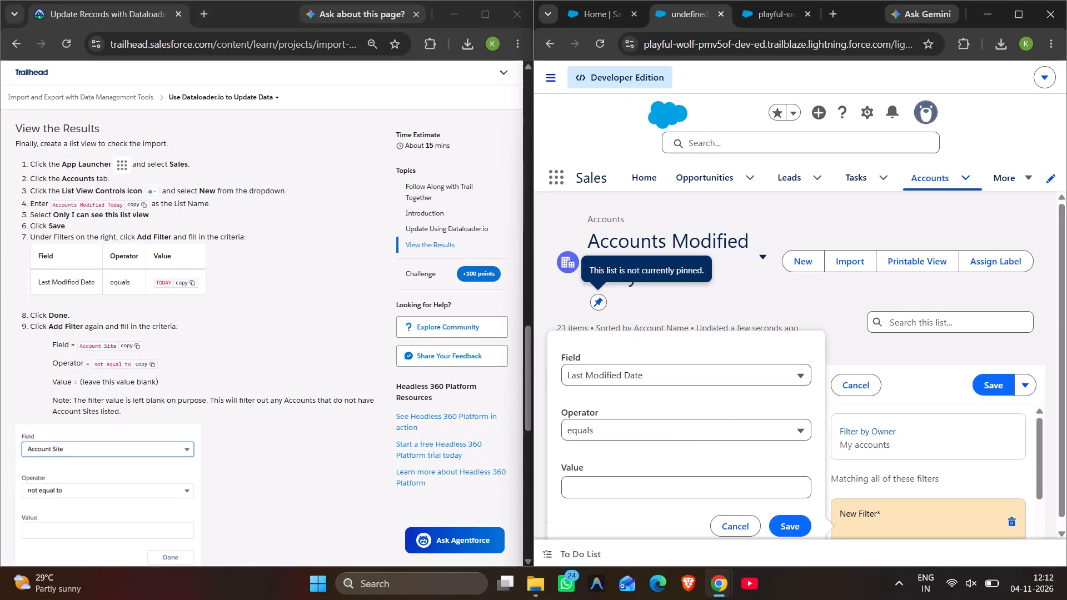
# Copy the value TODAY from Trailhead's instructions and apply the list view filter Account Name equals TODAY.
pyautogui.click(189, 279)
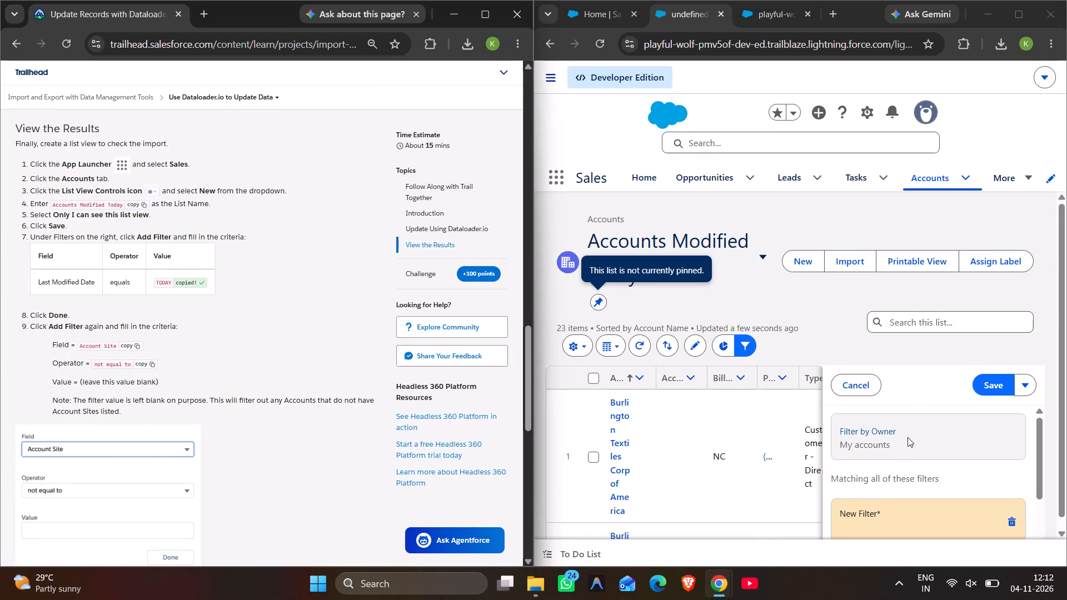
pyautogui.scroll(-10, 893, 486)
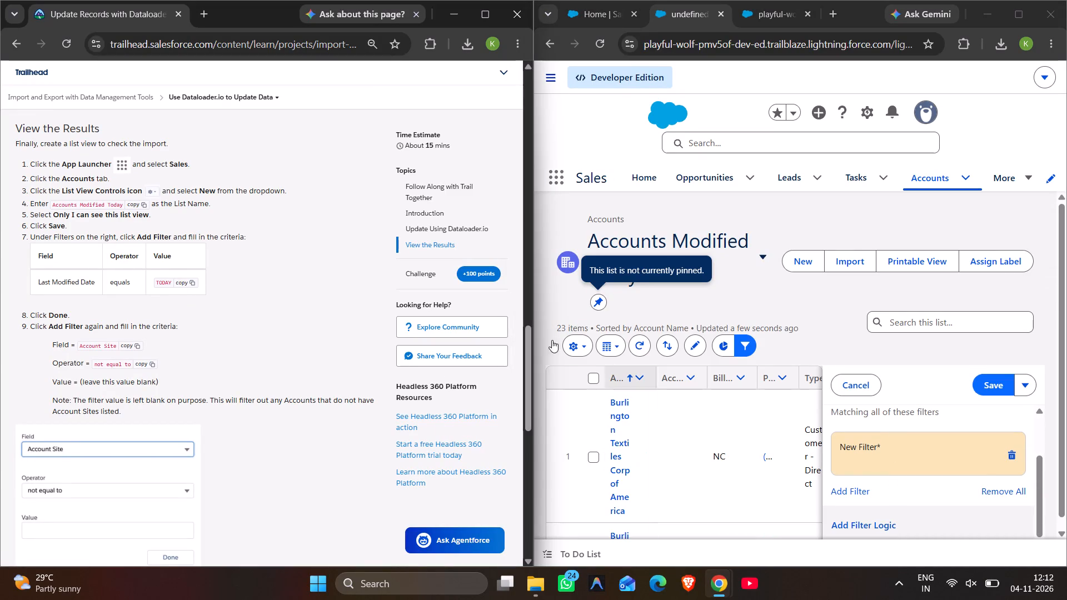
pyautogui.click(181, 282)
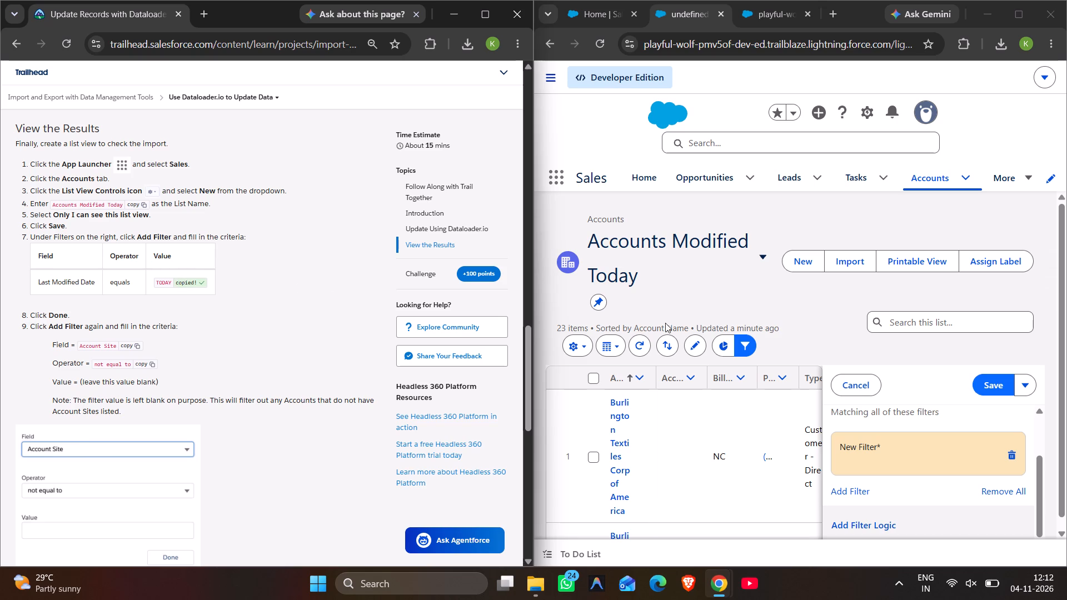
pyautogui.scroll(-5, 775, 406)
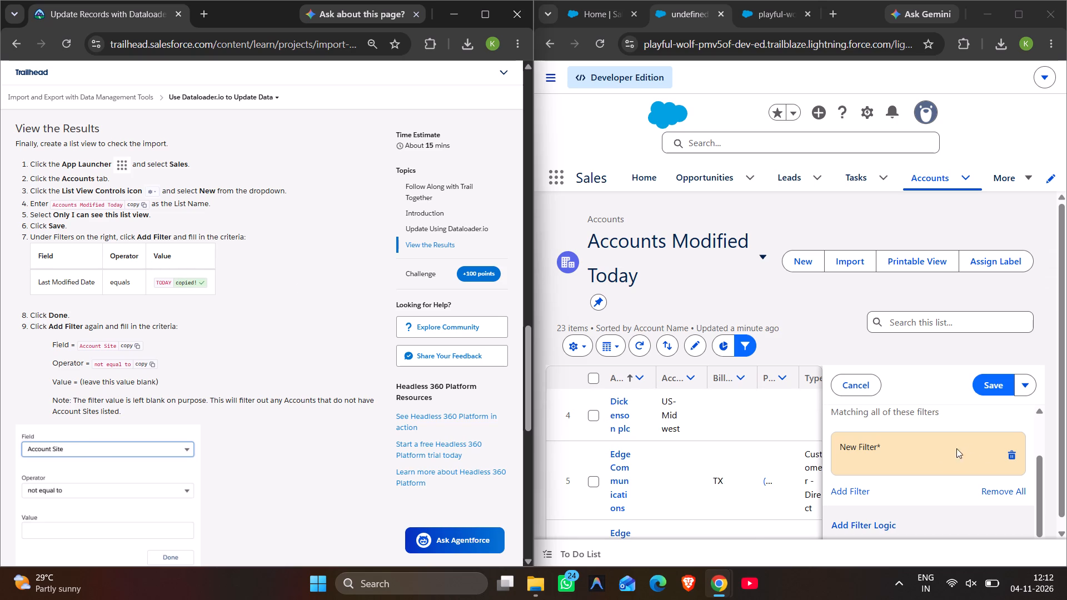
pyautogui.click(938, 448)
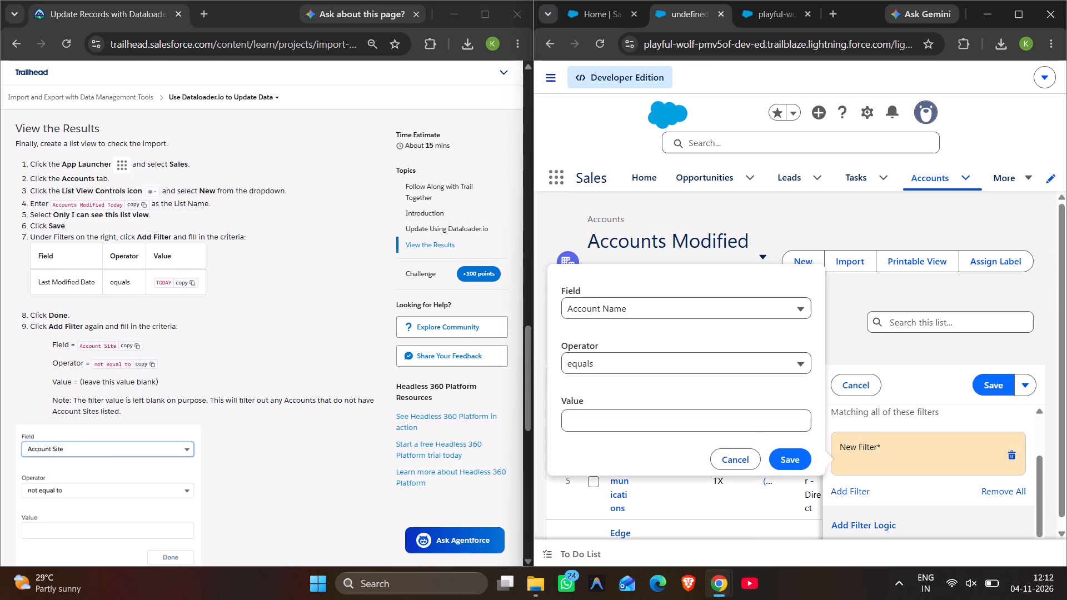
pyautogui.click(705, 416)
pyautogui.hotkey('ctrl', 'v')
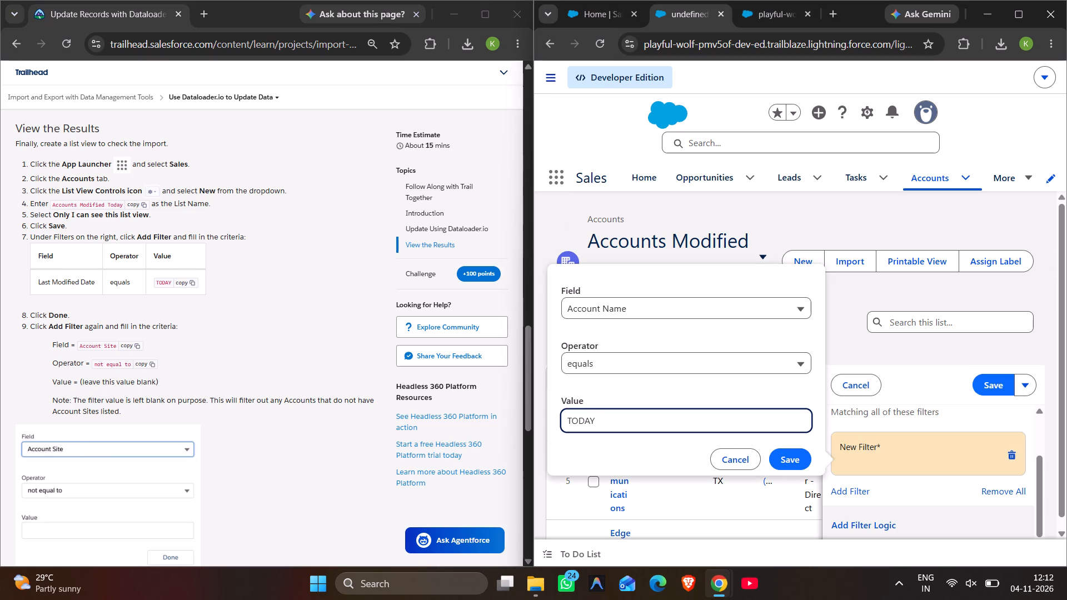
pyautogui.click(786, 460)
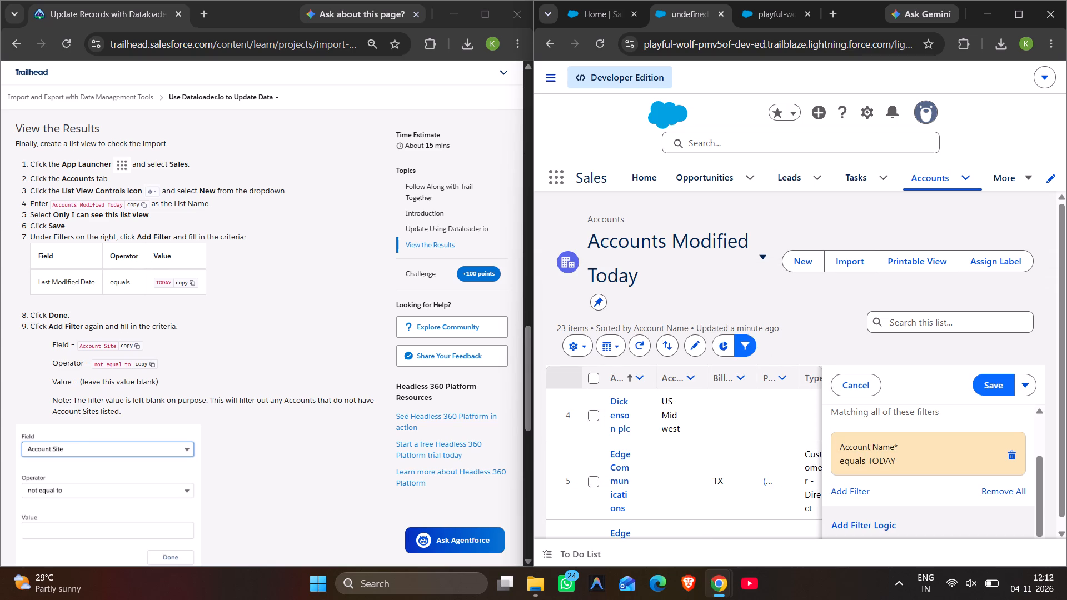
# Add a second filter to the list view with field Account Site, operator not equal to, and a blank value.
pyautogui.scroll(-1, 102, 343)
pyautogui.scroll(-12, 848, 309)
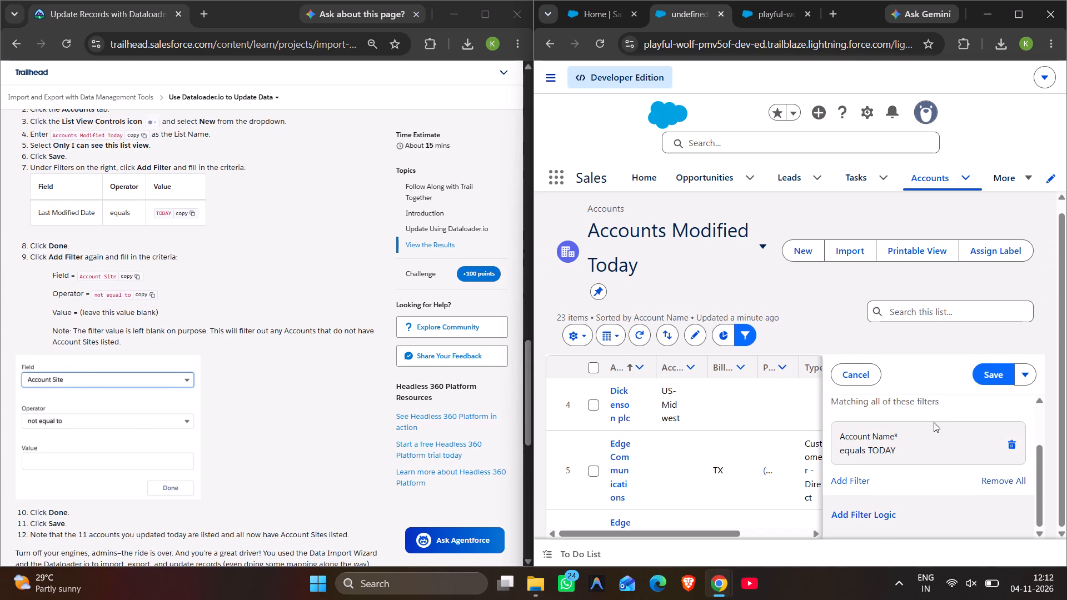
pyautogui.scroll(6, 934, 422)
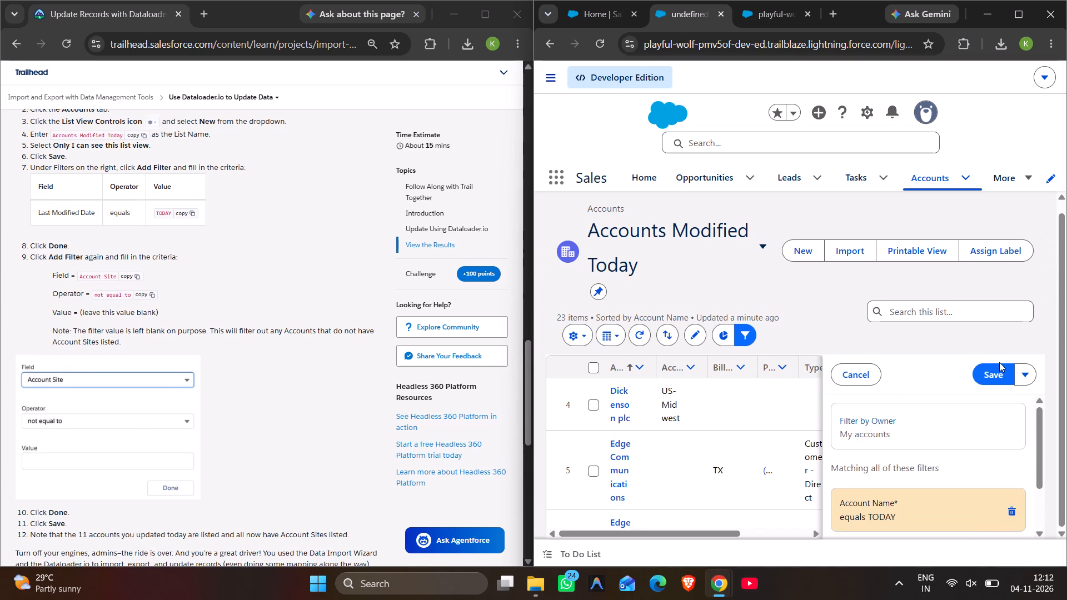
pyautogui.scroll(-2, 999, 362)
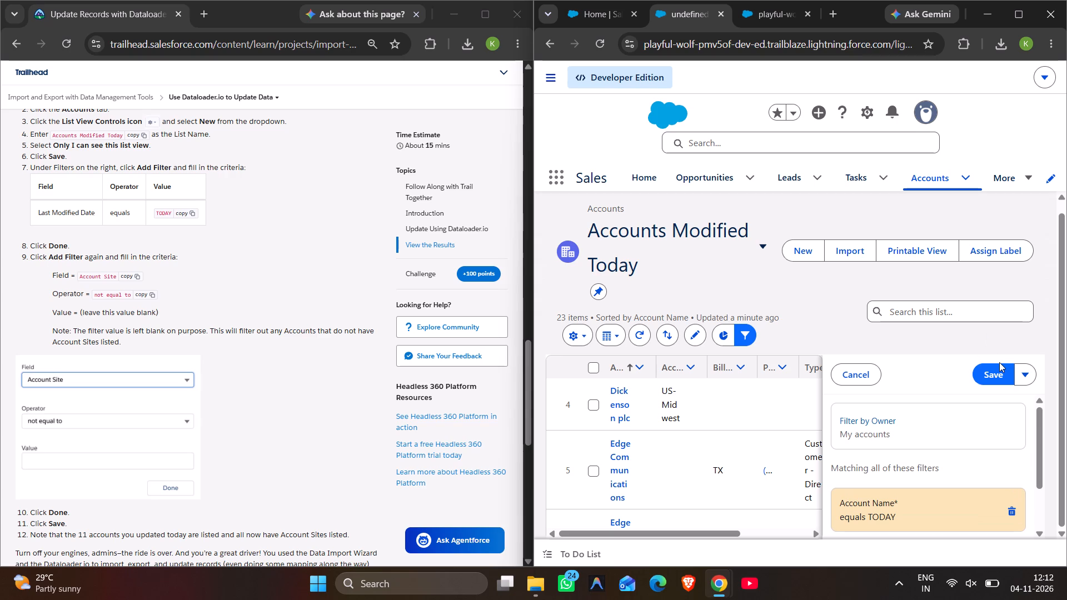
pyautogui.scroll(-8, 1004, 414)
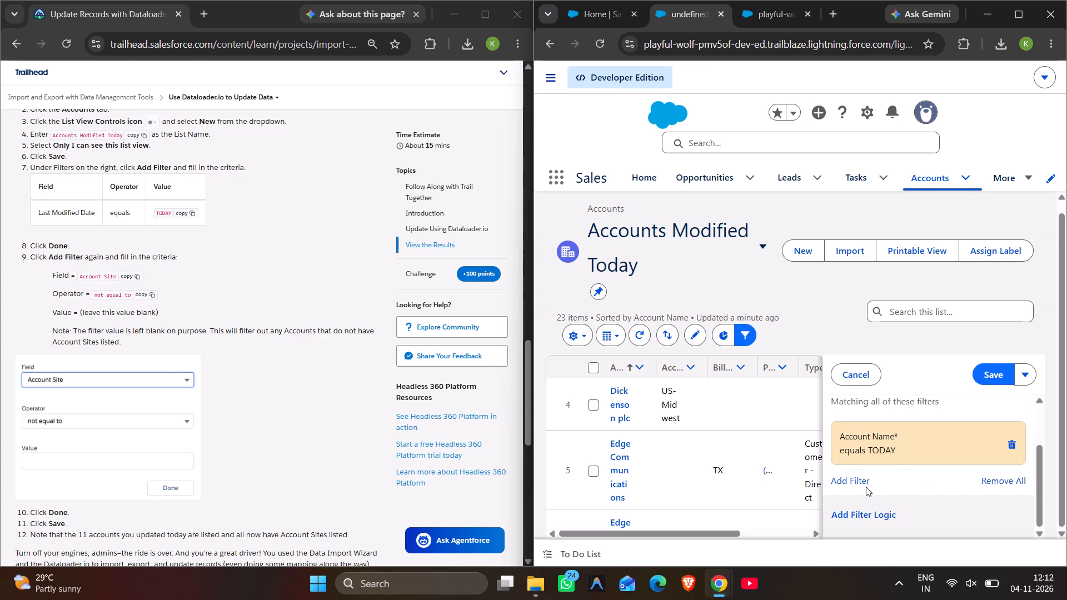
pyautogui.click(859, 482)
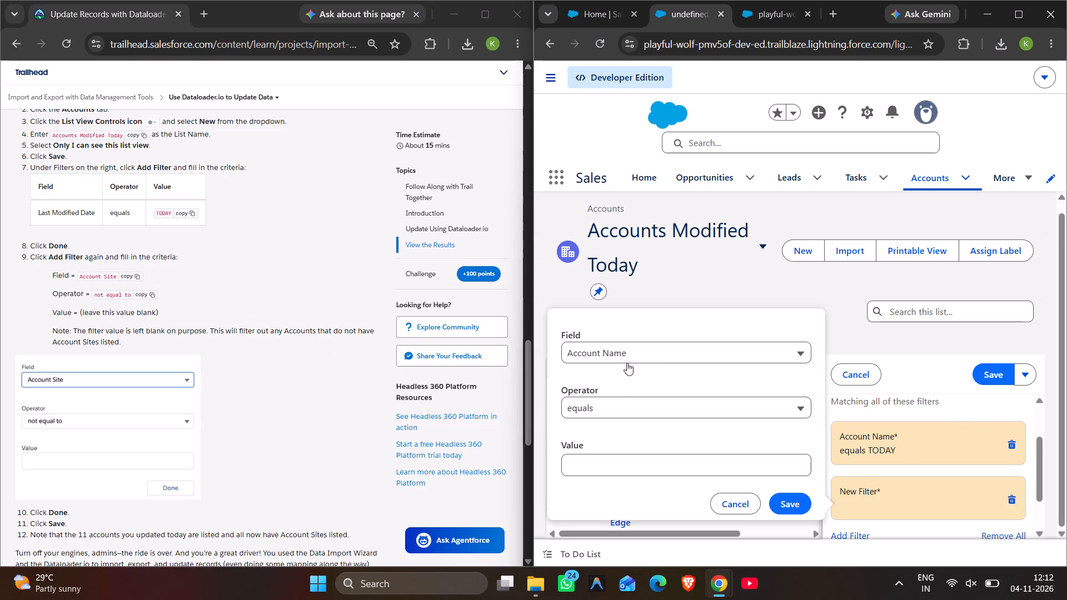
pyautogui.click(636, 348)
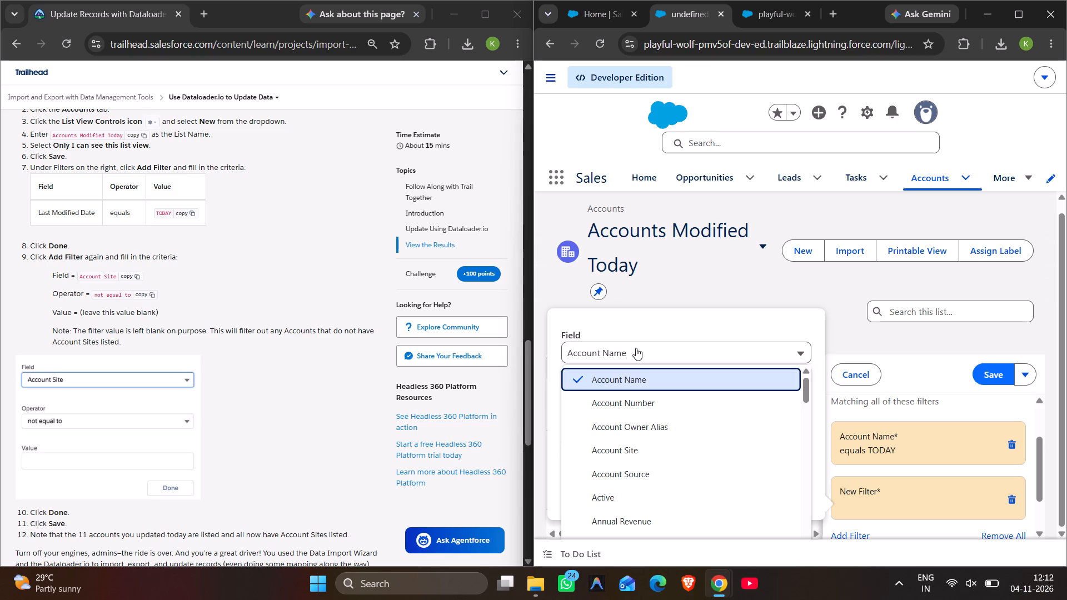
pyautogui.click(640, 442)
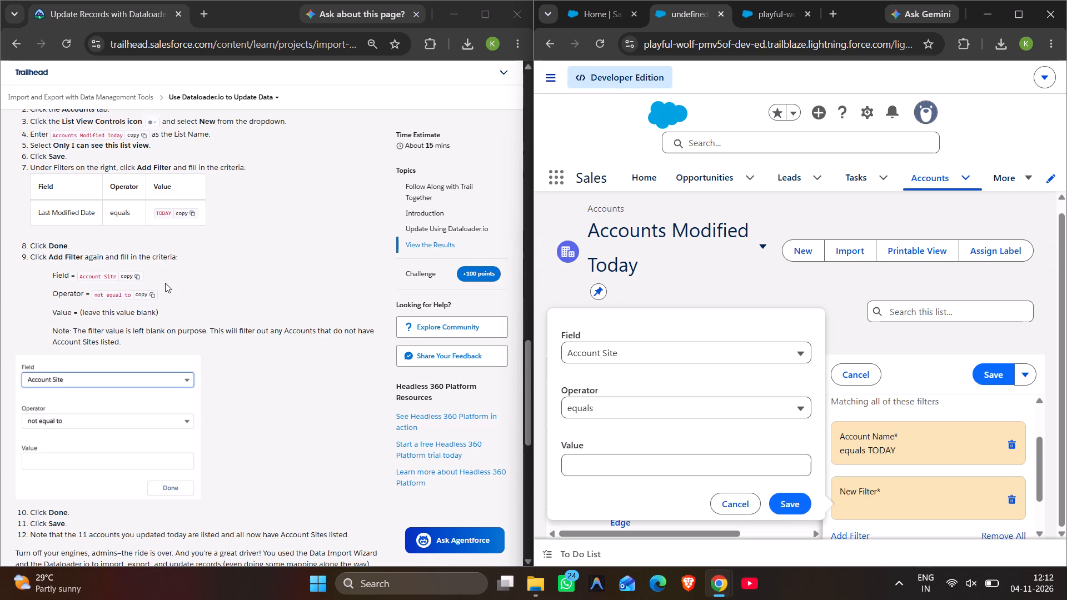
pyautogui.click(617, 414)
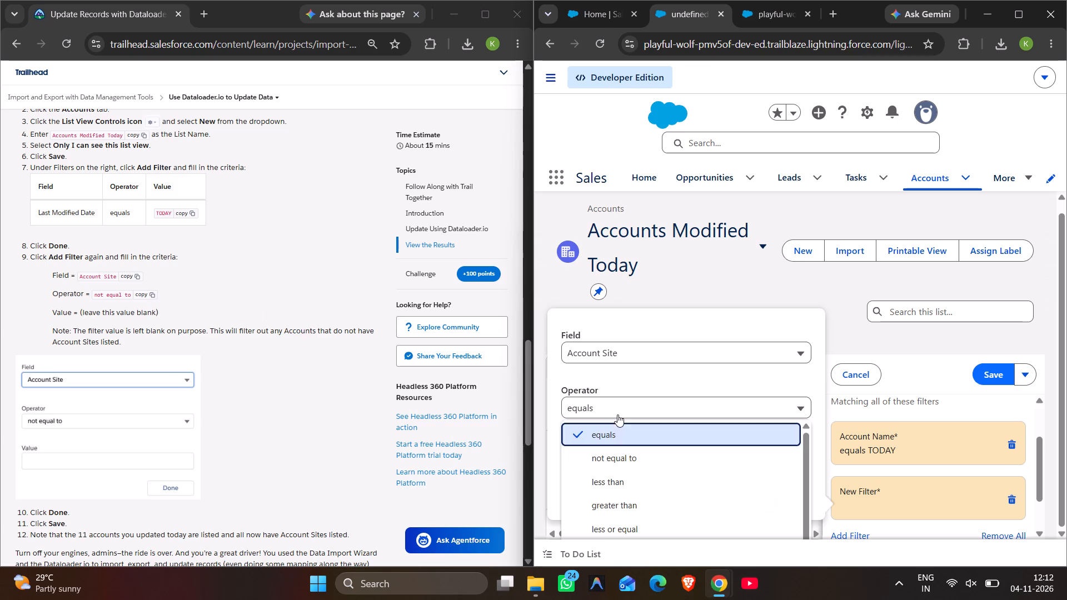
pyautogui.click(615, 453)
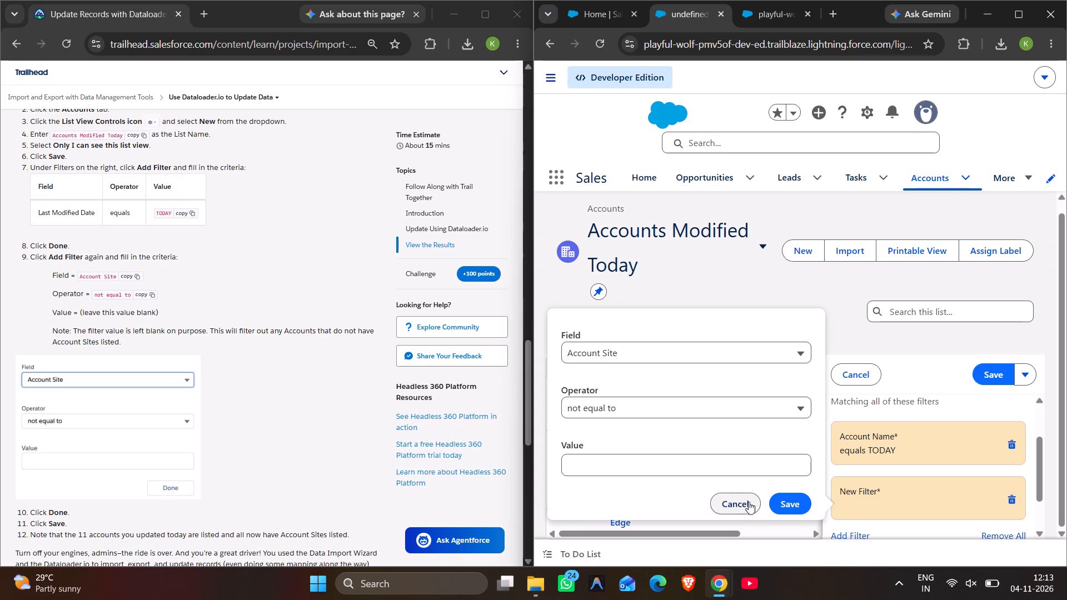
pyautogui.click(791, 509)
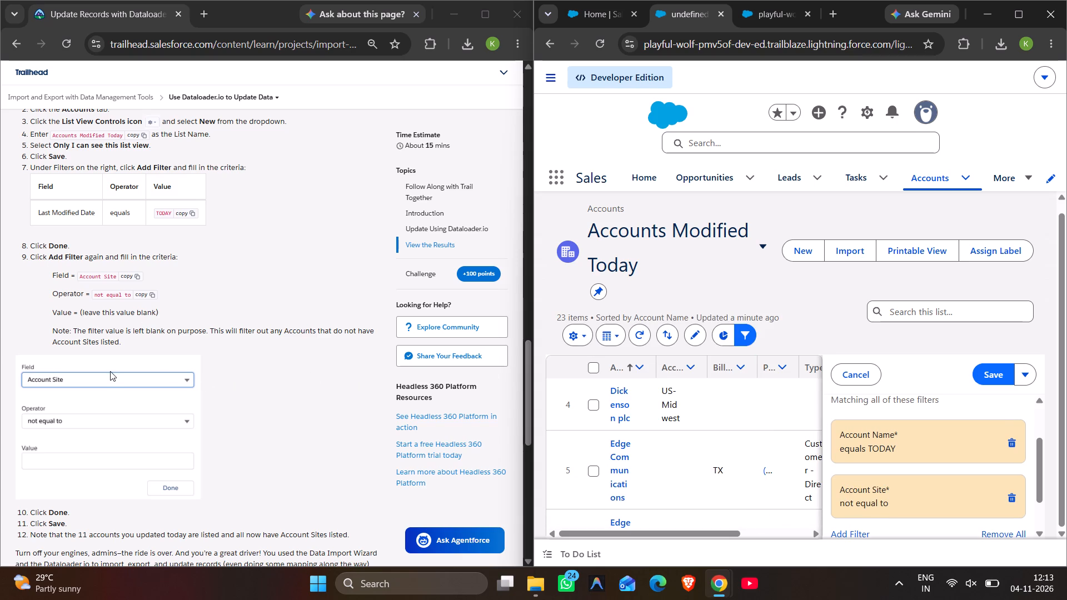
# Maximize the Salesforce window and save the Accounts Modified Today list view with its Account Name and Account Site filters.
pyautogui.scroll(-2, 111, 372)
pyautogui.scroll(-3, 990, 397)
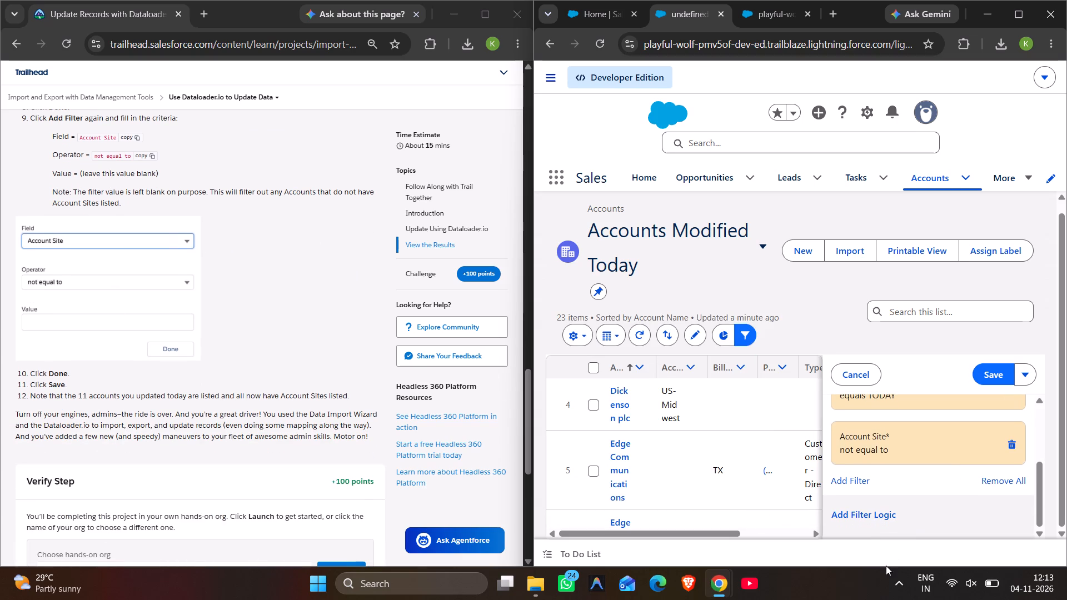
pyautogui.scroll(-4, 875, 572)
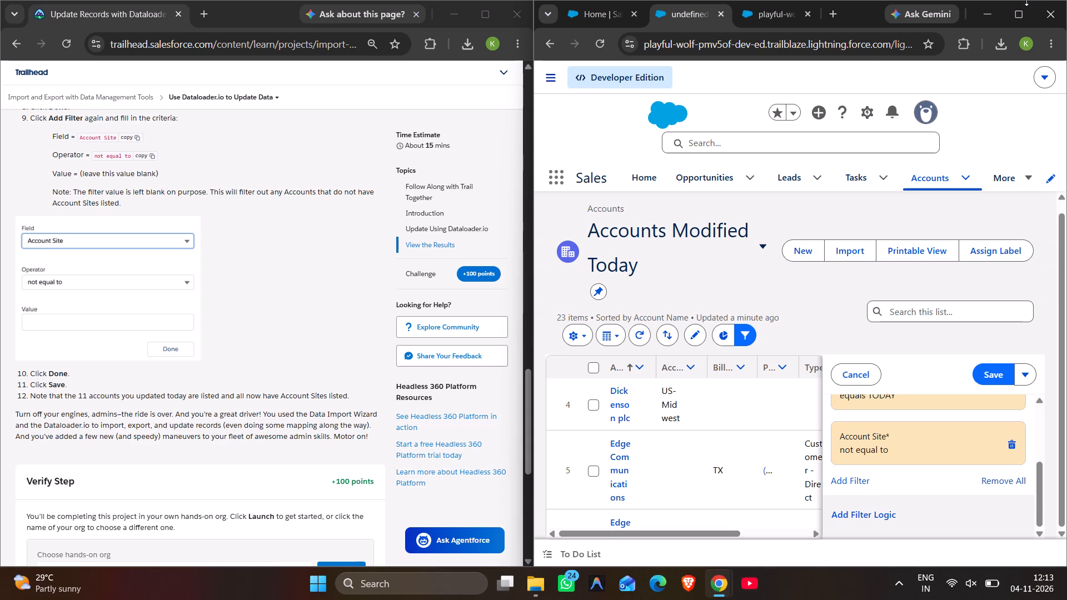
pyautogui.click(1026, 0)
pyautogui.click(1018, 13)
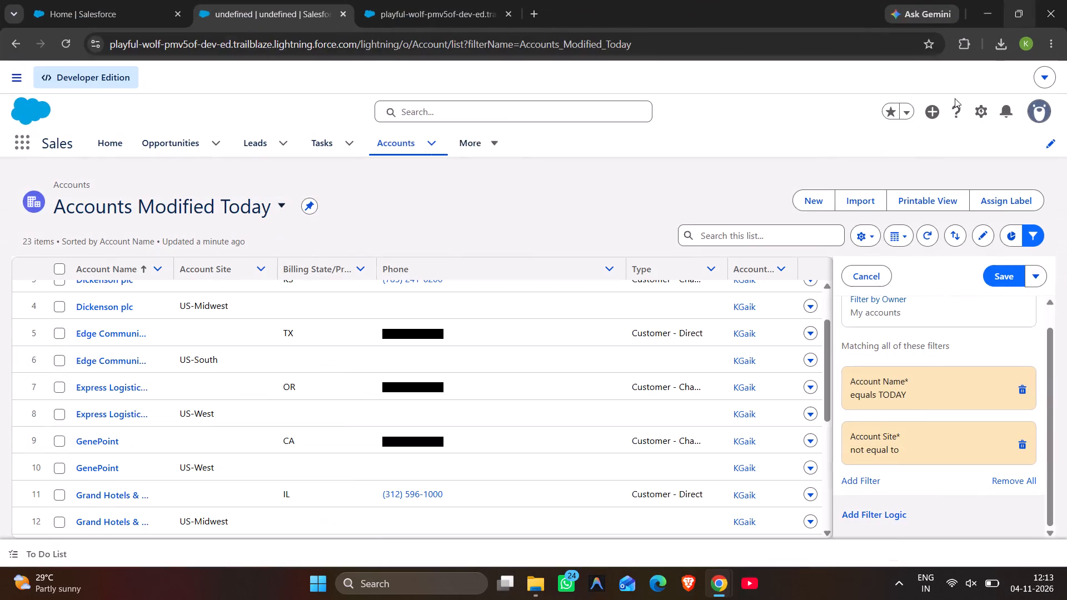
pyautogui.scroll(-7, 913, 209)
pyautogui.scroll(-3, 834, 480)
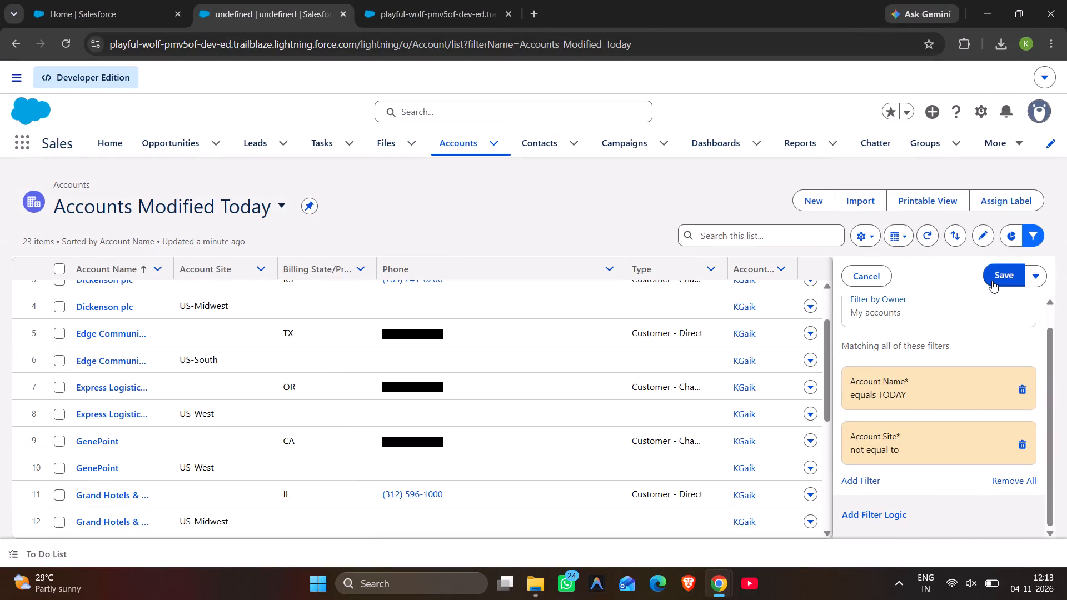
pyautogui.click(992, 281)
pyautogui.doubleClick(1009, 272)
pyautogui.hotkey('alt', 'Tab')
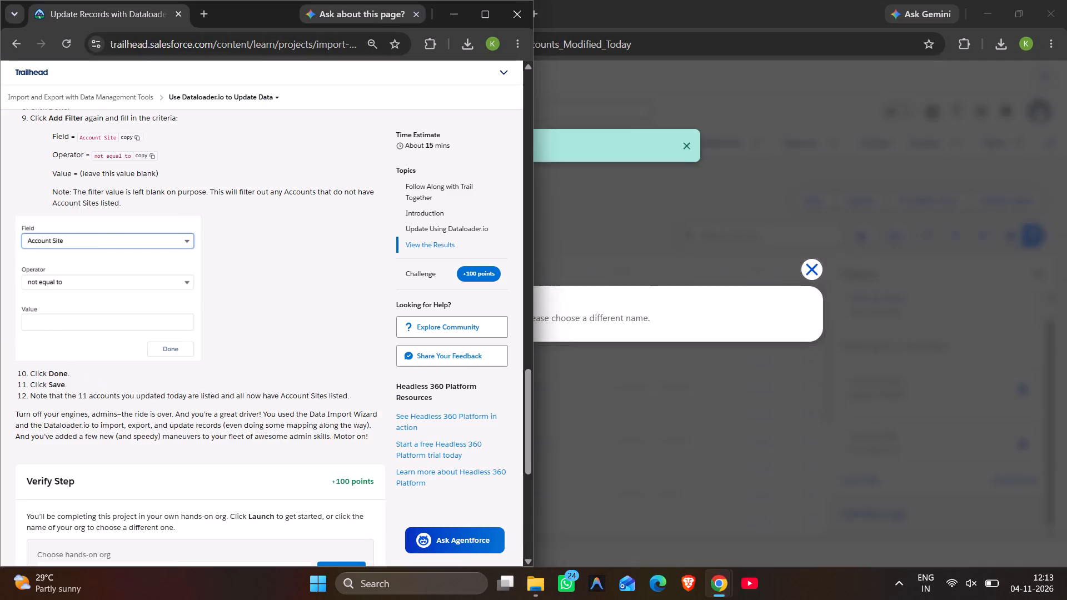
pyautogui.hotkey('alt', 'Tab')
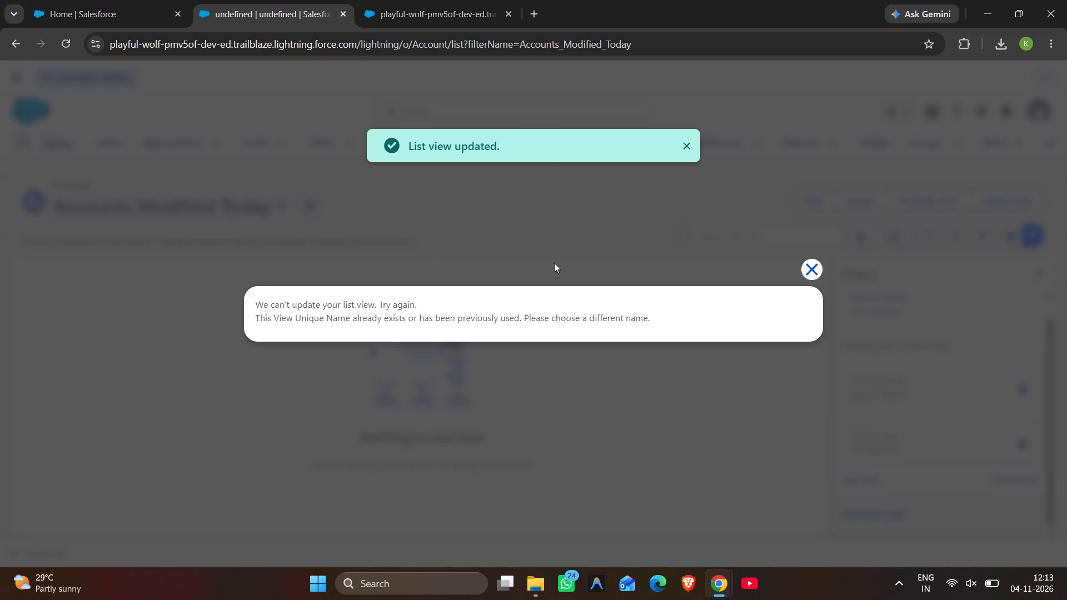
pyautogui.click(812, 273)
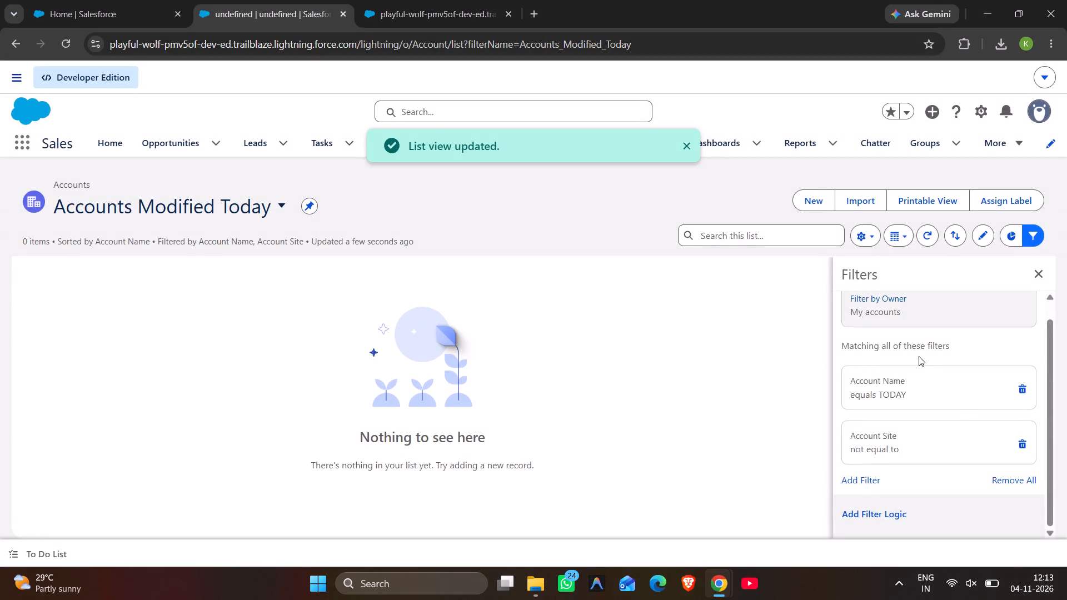
# Return to Trailhead and run the step verification to check the list view for 100 points.
pyautogui.scroll(-7, 956, 392)
pyautogui.scroll(4, 964, 432)
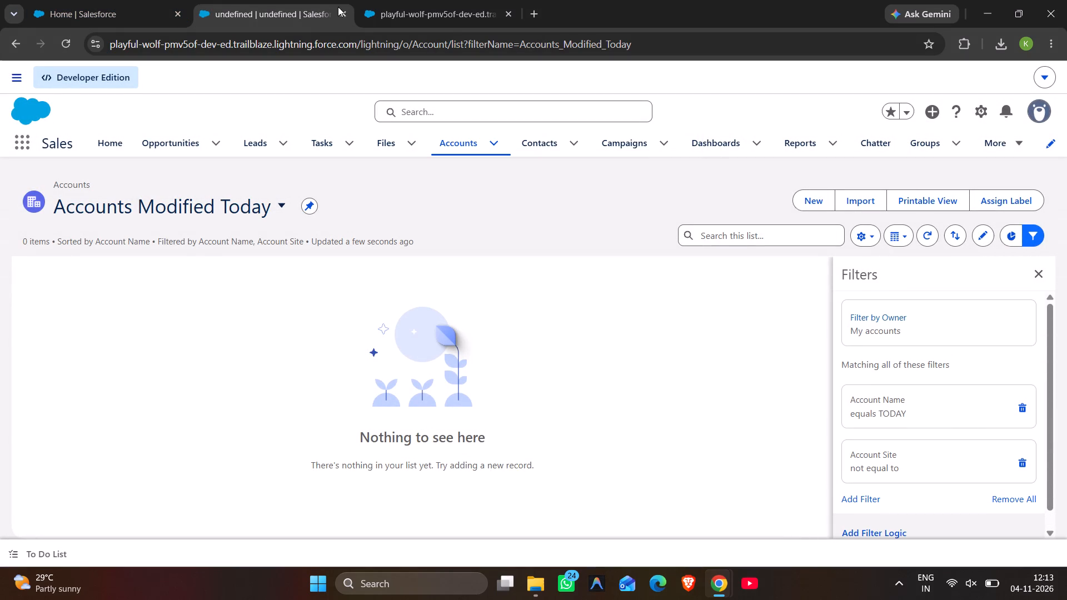
pyautogui.hotkey('alt', 'Tab')
pyautogui.scroll(-7, 447, 381)
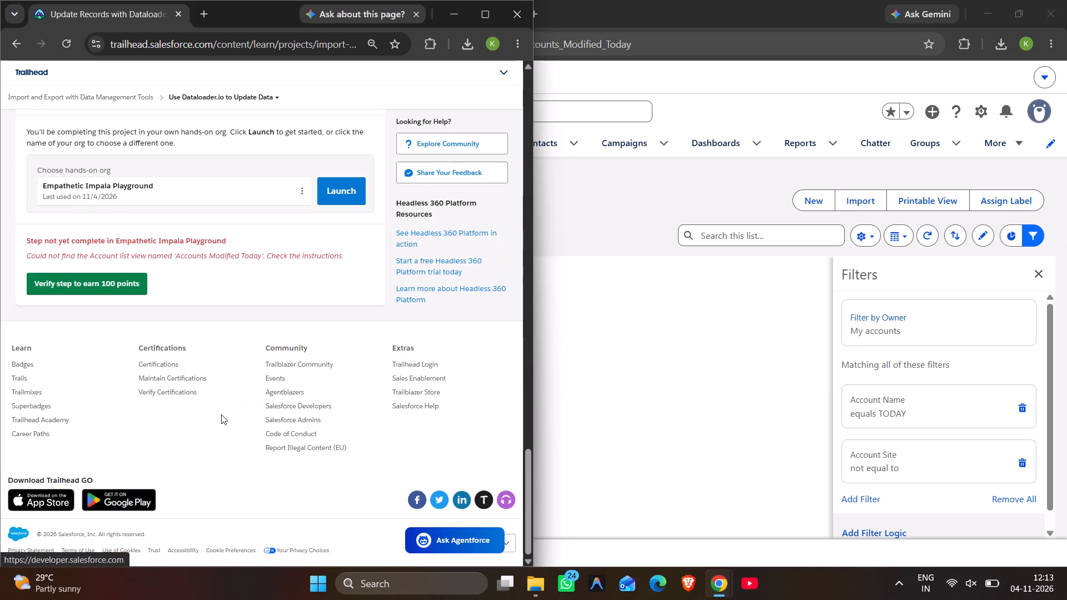
pyautogui.click(121, 279)
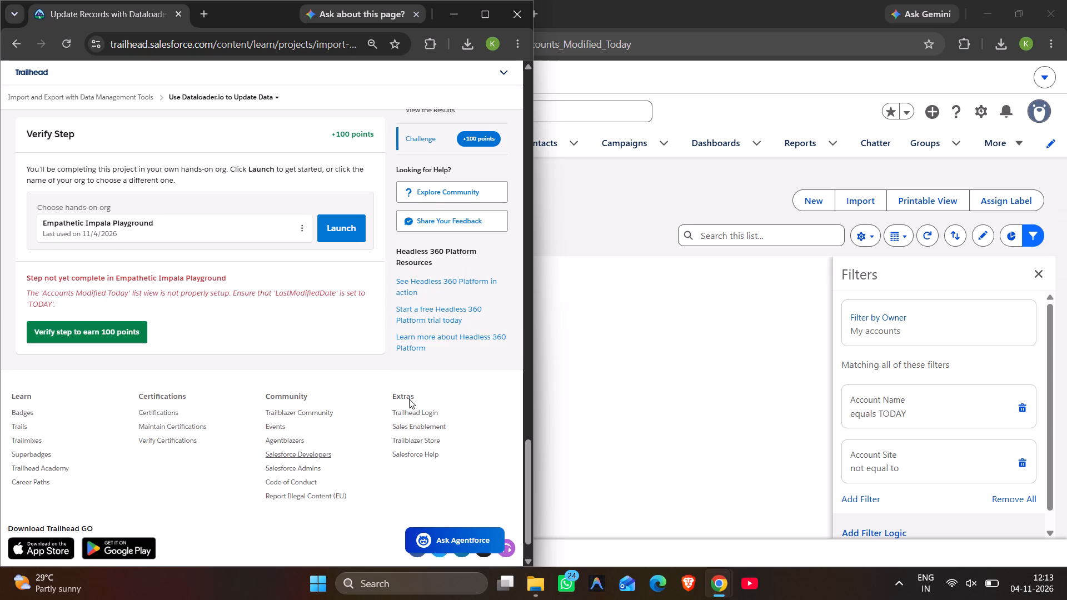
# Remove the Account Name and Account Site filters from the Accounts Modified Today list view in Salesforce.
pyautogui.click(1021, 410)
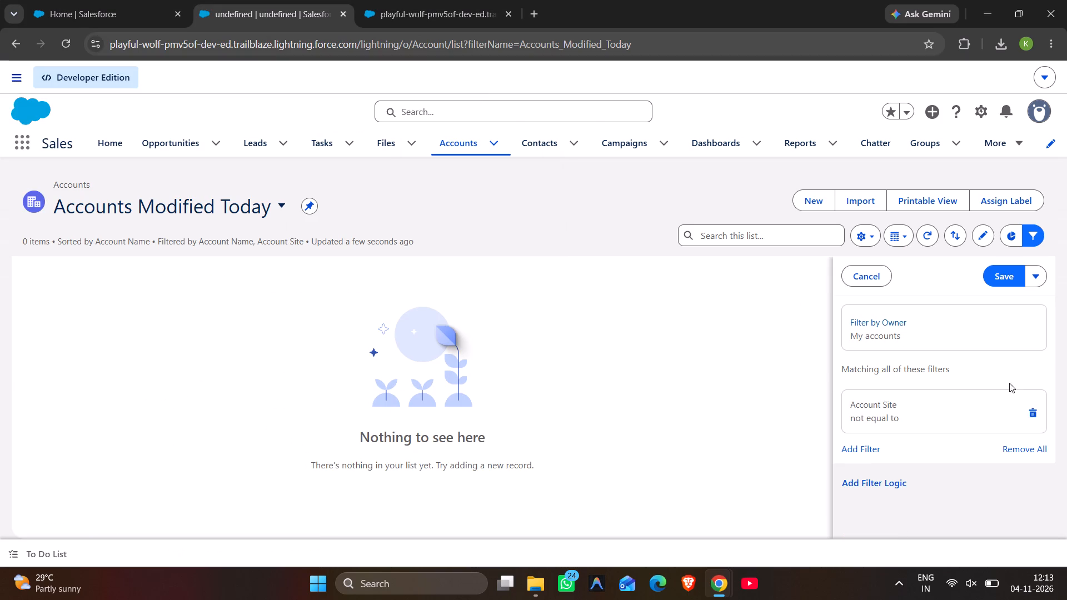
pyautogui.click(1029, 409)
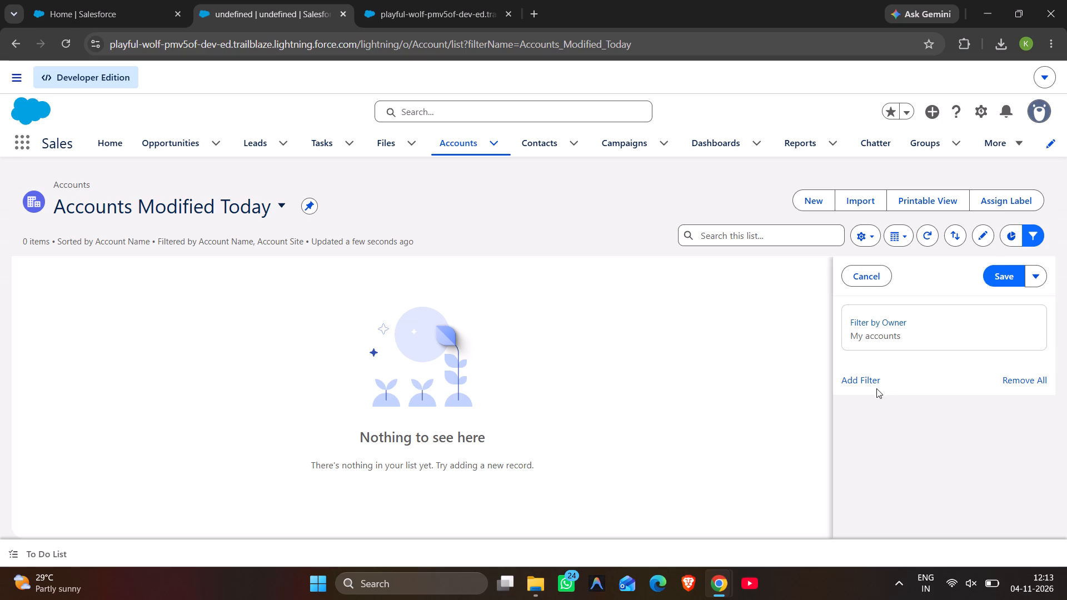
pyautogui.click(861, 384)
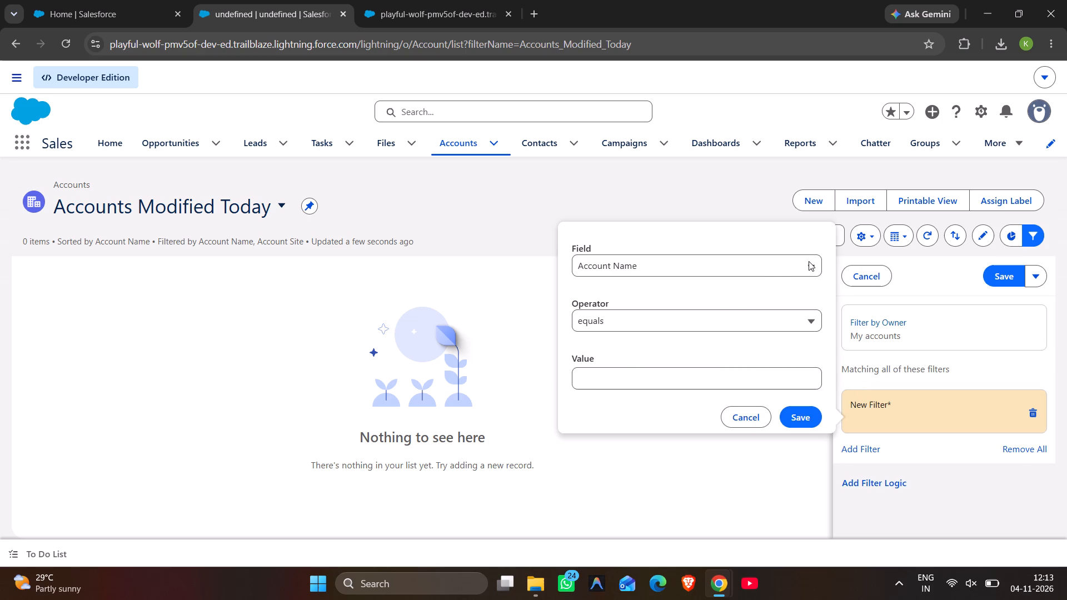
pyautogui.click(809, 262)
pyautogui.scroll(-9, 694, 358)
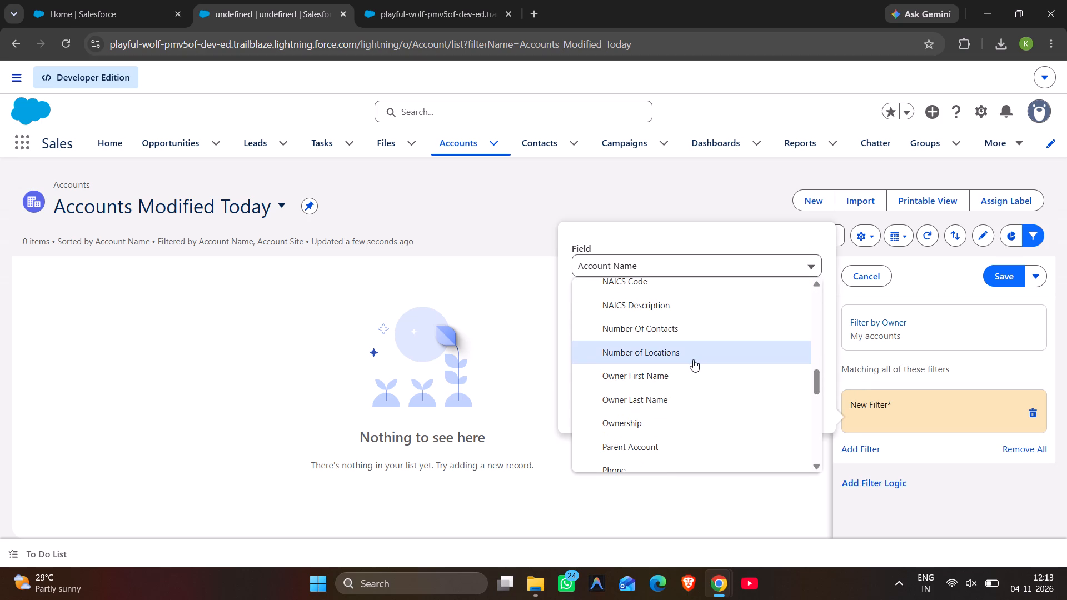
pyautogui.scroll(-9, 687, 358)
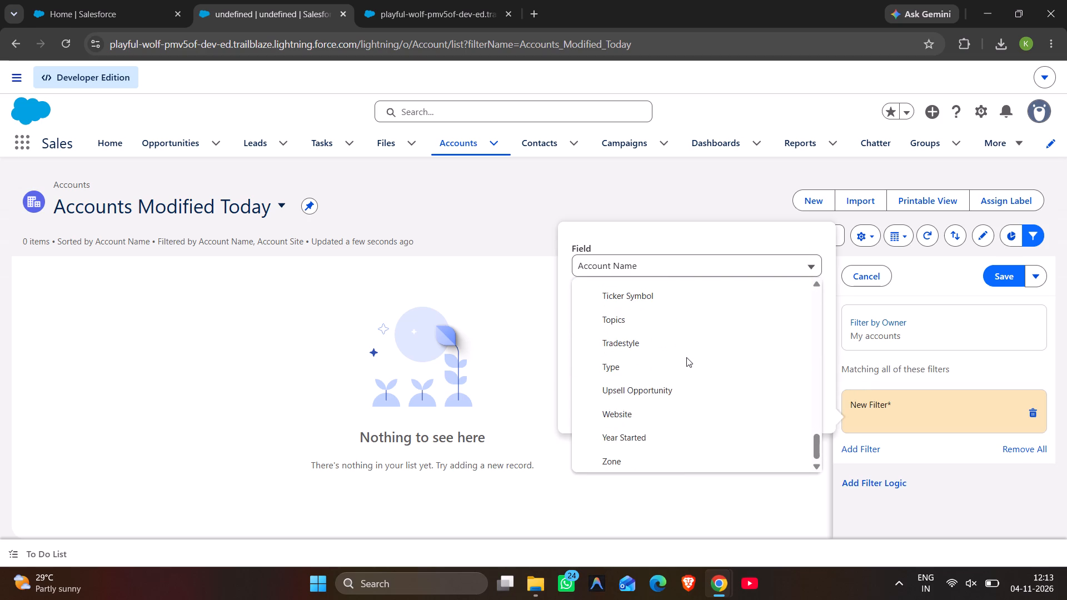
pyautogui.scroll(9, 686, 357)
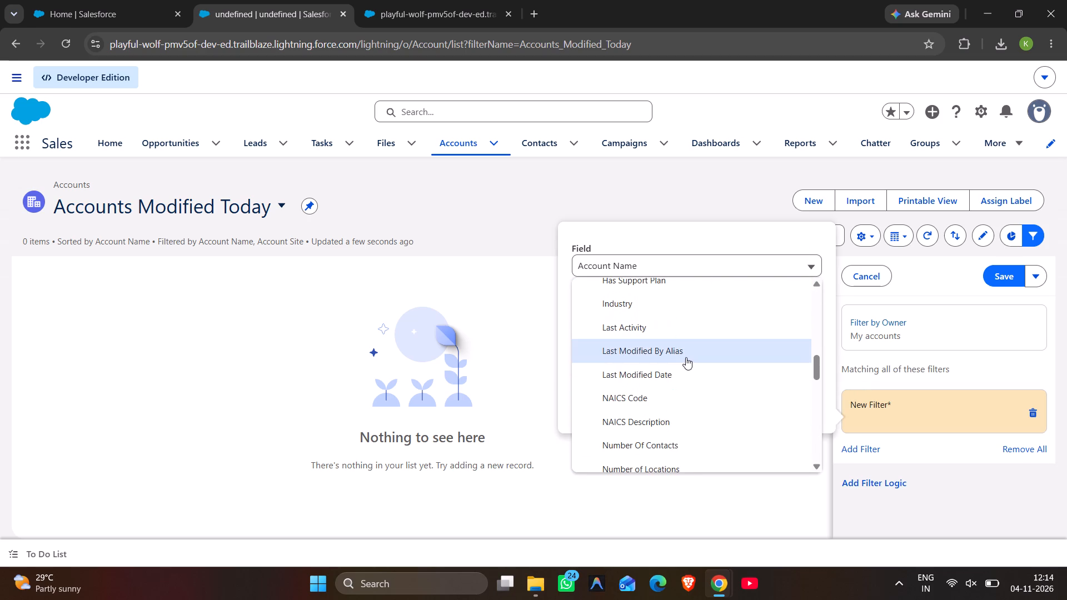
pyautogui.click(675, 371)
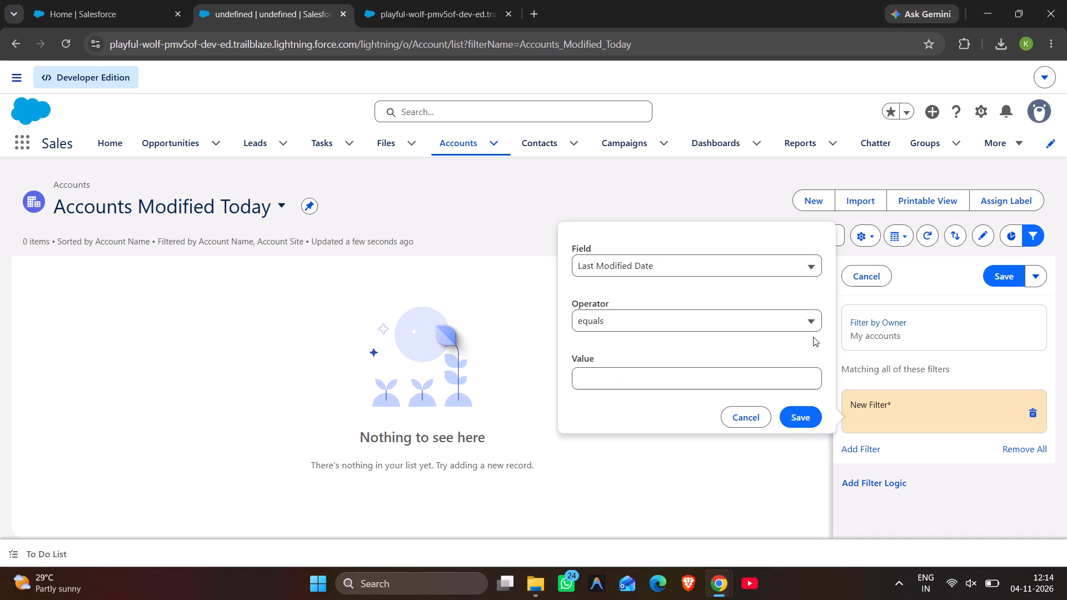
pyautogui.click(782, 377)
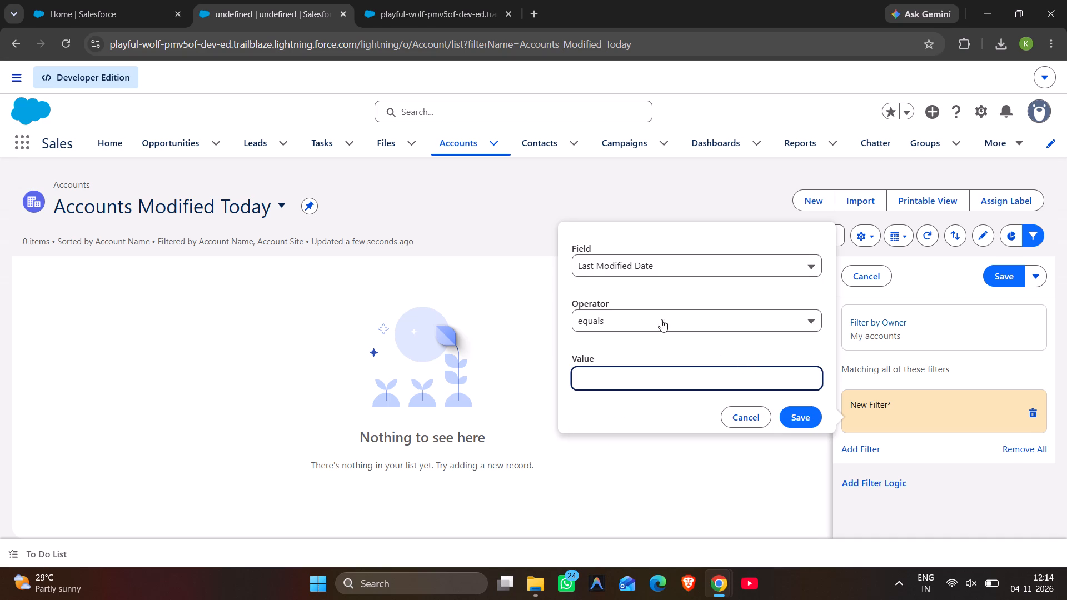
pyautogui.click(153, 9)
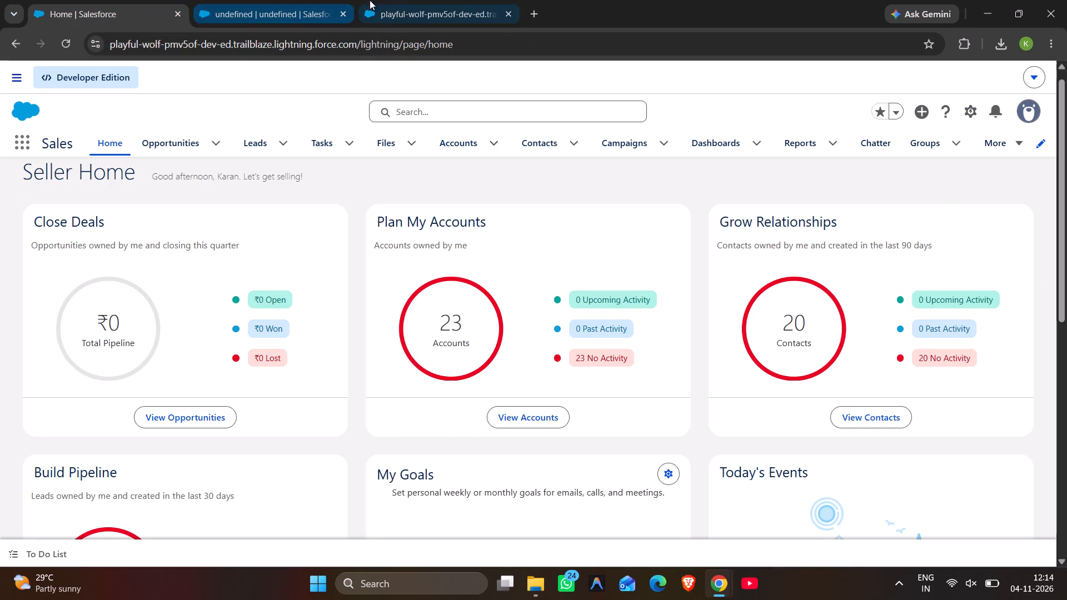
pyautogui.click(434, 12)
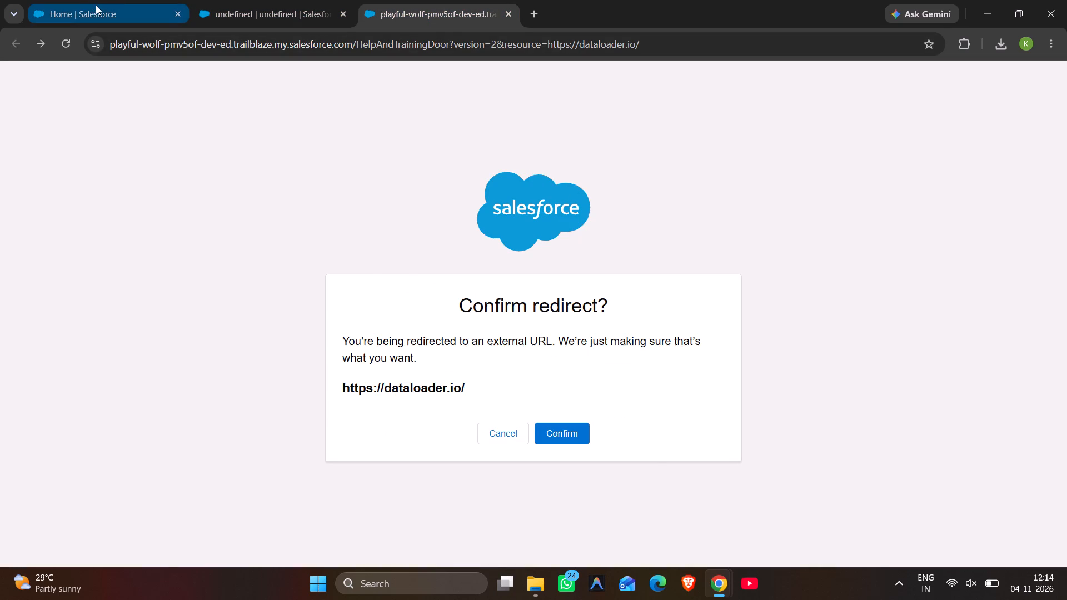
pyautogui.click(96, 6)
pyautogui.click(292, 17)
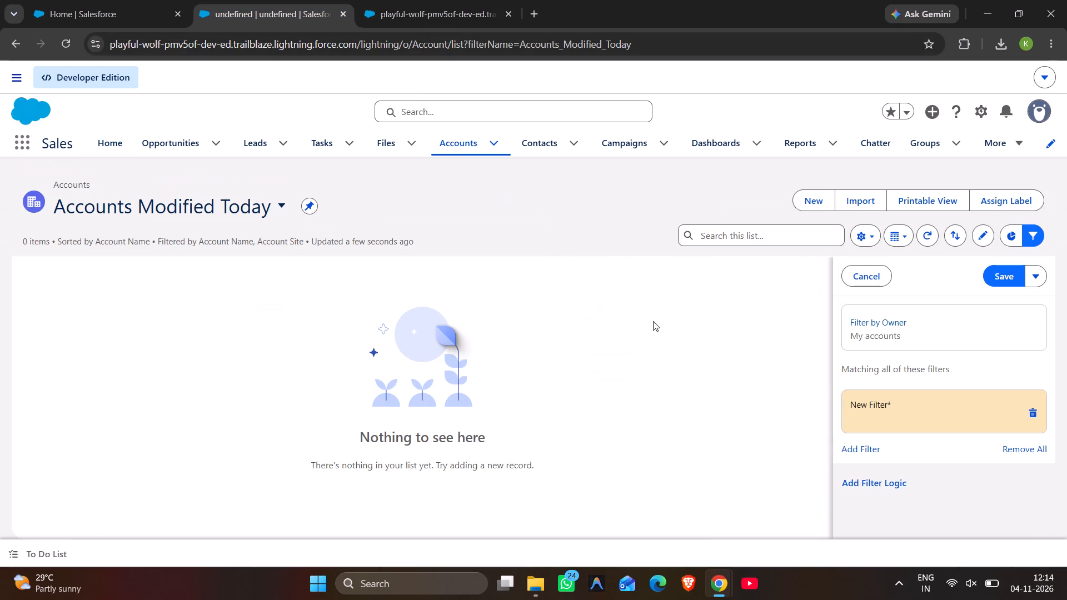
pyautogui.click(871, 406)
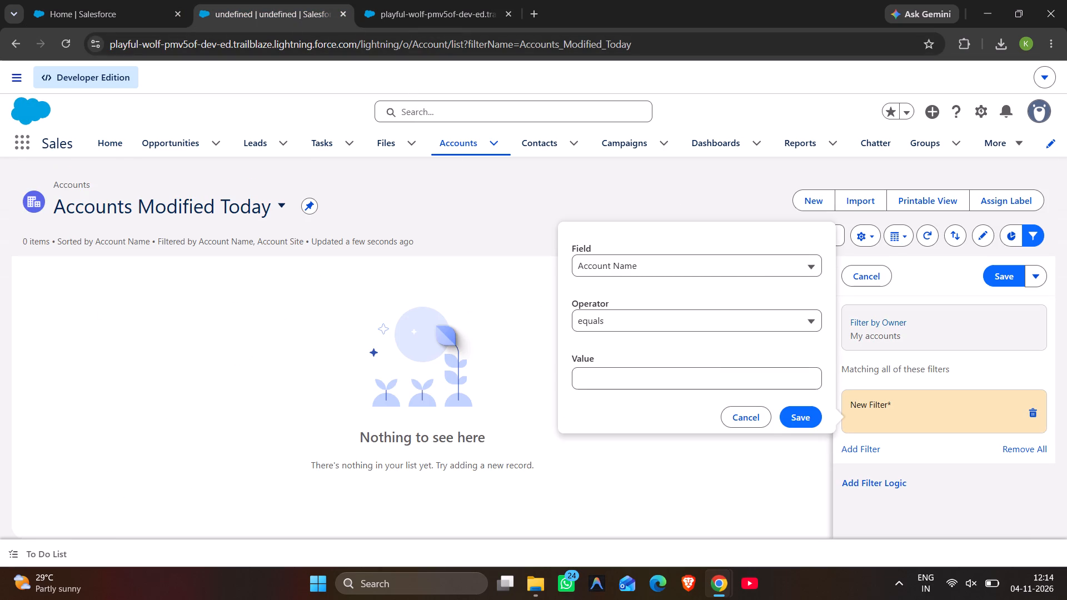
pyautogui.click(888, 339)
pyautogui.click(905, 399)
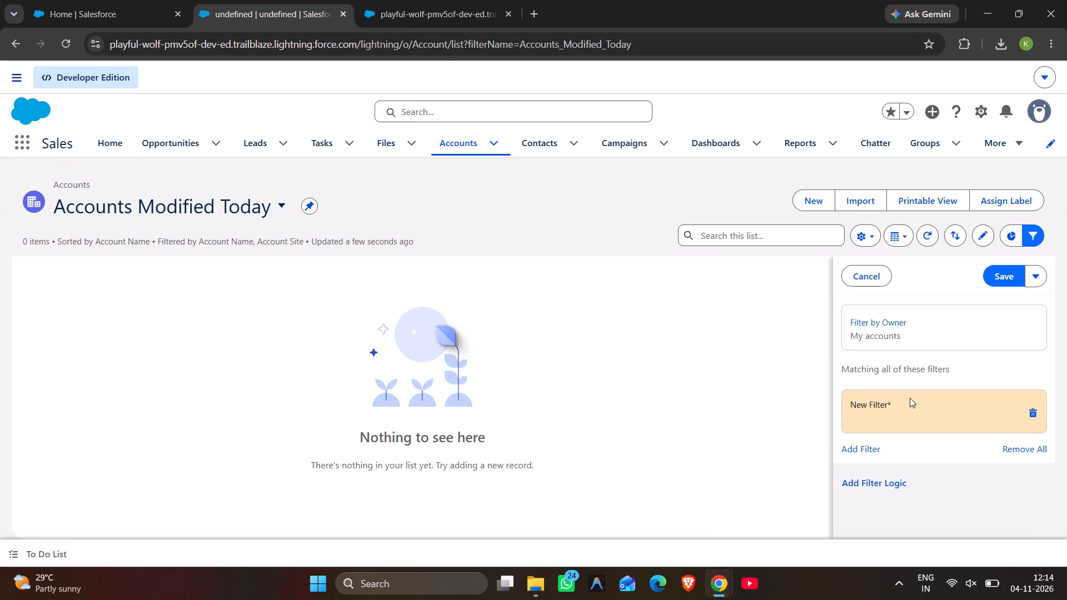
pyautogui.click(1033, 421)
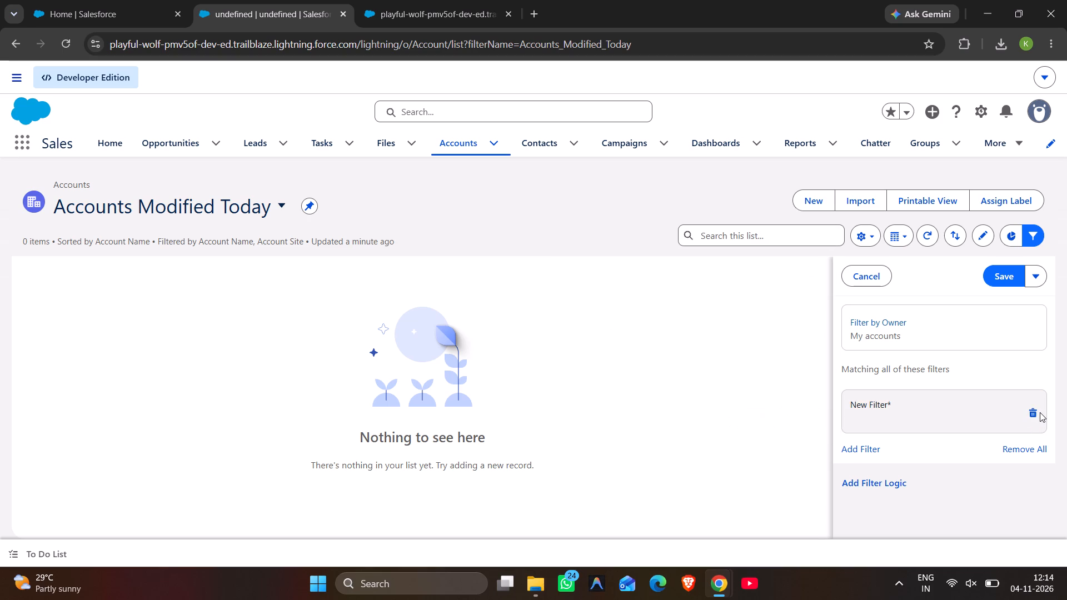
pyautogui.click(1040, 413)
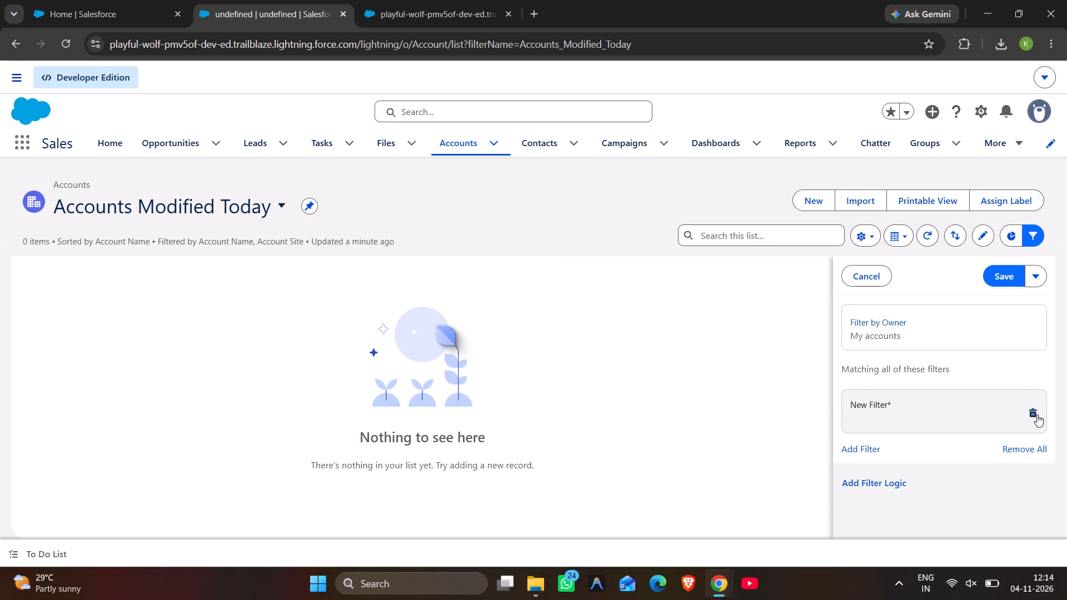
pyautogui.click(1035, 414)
# Check the Trailhead filter instructions, then add a filter in Salesforce with field Last Modified Date, operator equals, and value Today.
pyautogui.hotkey('alt', 'Tab')
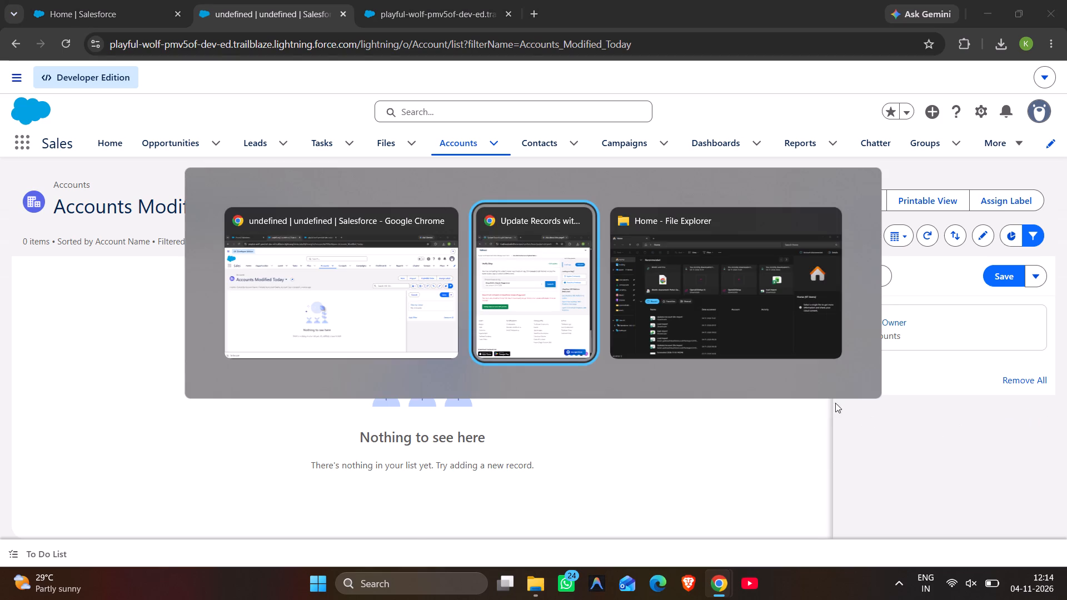
pyautogui.scroll(6, 321, 260)
pyautogui.scroll(2, 169, 244)
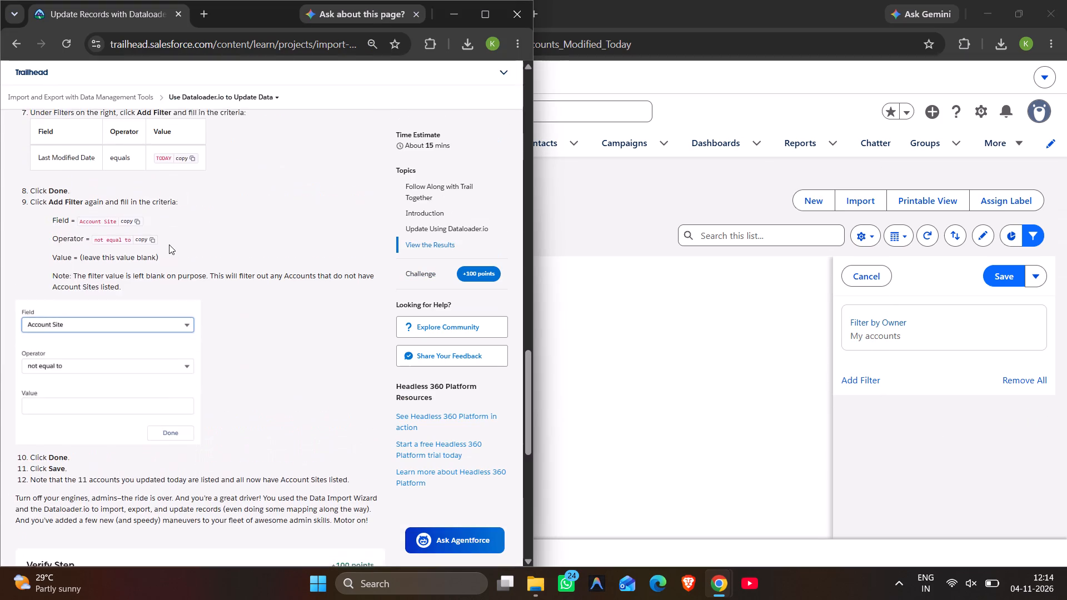
pyautogui.scroll(3, 169, 244)
pyautogui.click(137, 415)
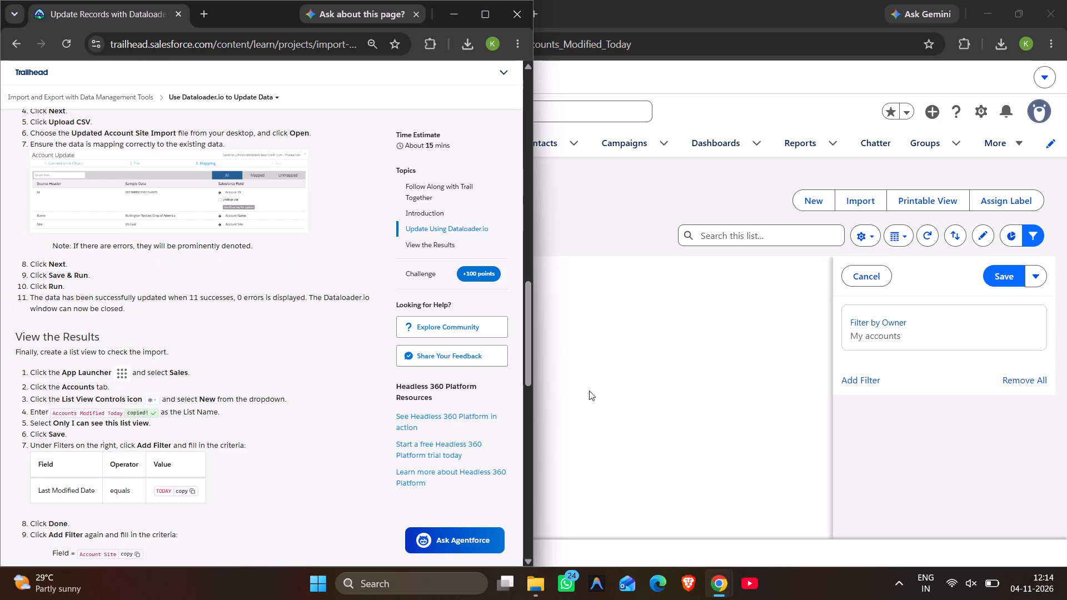
pyautogui.click(866, 379)
pyautogui.click(781, 271)
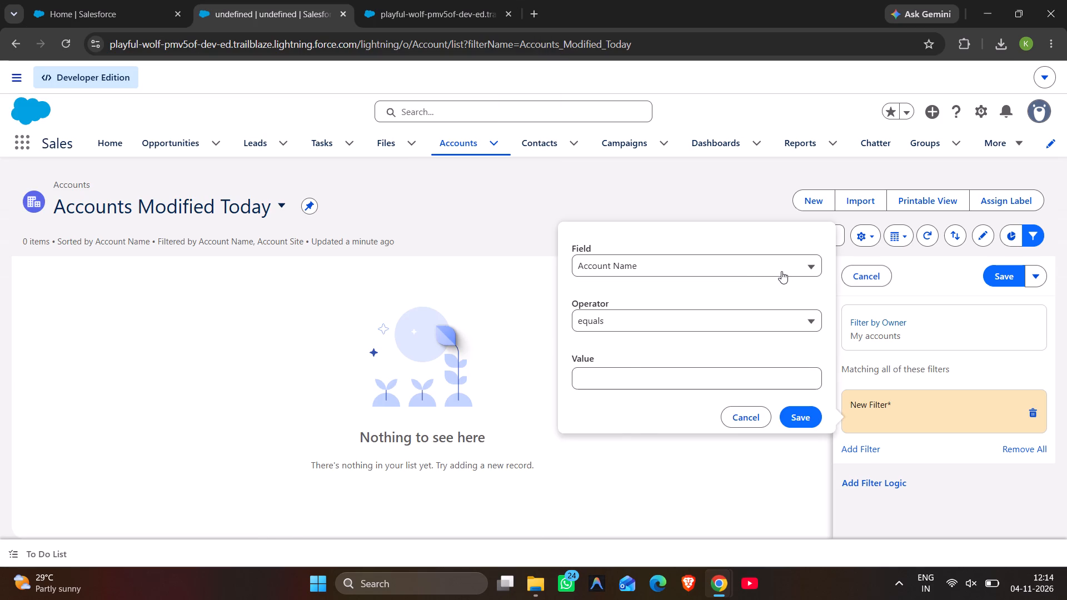
pyautogui.scroll(-7, 674, 349)
pyautogui.click(675, 387)
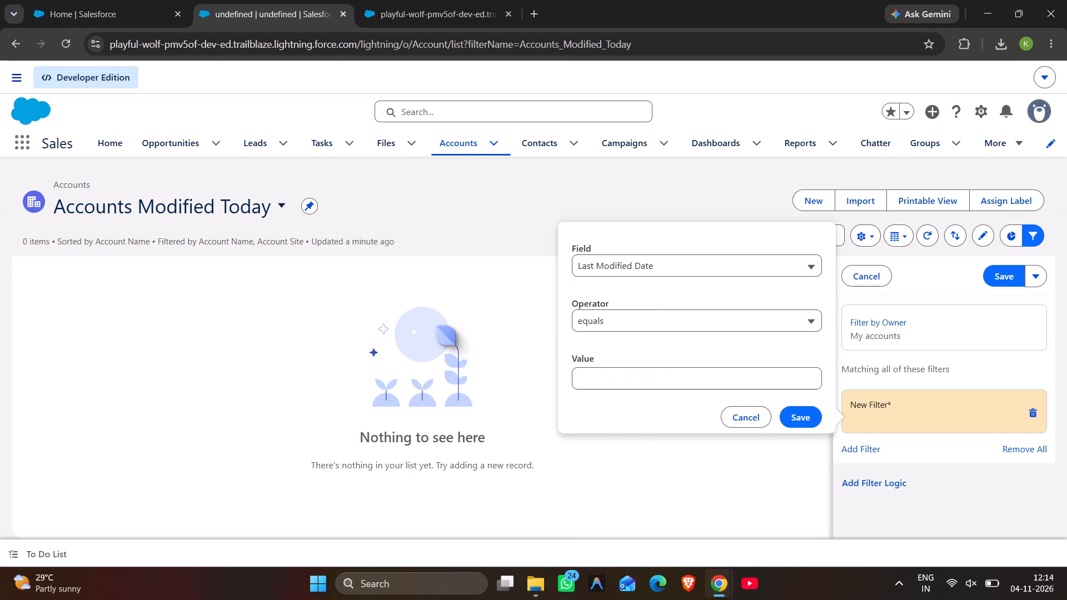
pyautogui.click(741, 385)
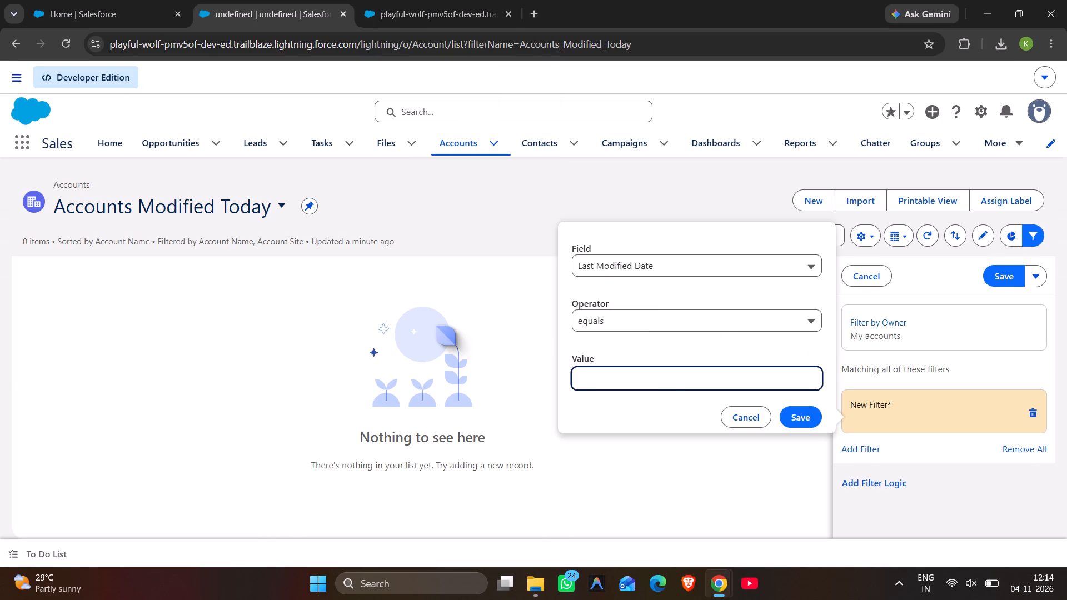
pyautogui.hotkey('ctrl', 'v')
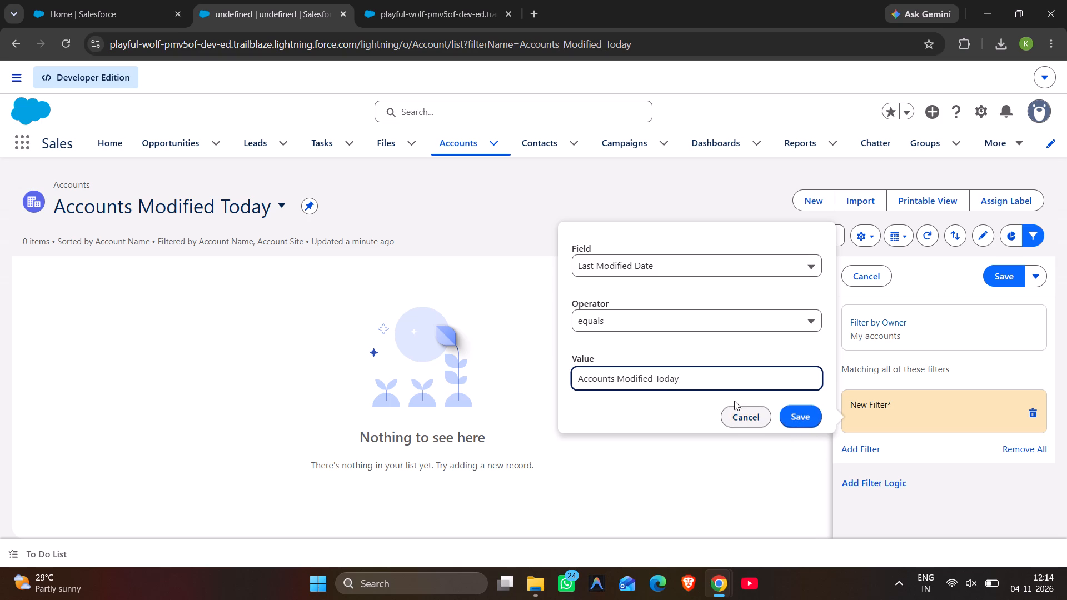
pyautogui.click(652, 376)
pyautogui.press('BackSpace')
pyautogui.press('BackSpace')
pyautogui.press('BackSpace')
pyautogui.press('BackSpace')
pyautogui.press('BackSpace')
pyautogui.press('BackSpace')
pyautogui.press('BackSpace')
pyautogui.press('BackSpace')
pyautogui.press('BackSpace')
pyautogui.press('BackSpace')
pyautogui.press('BackSpace')
pyautogui.press('BackSpace')
pyautogui.press('BackSpace')
pyautogui.press('BackSpace')
pyautogui.press('BackSpace')
pyautogui.press('BackSpace')
pyautogui.press('BackSpace')
pyautogui.press('BackSpace')
pyautogui.press('BackSpace')
pyautogui.press('BackSpace')
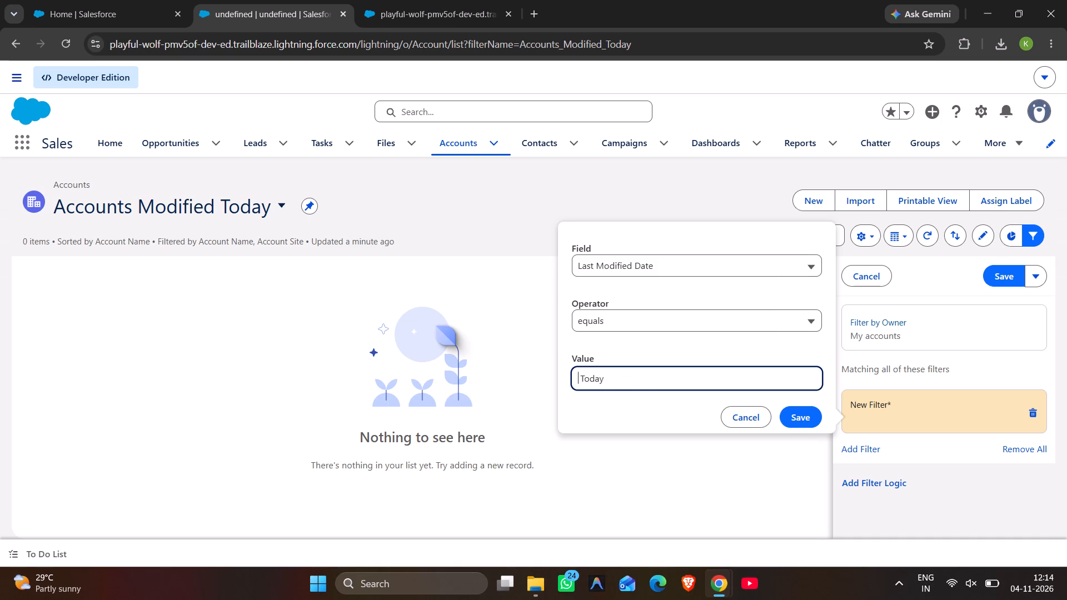
pyautogui.press('Right')
pyautogui.press('BackSpace')
pyautogui.click(805, 415)
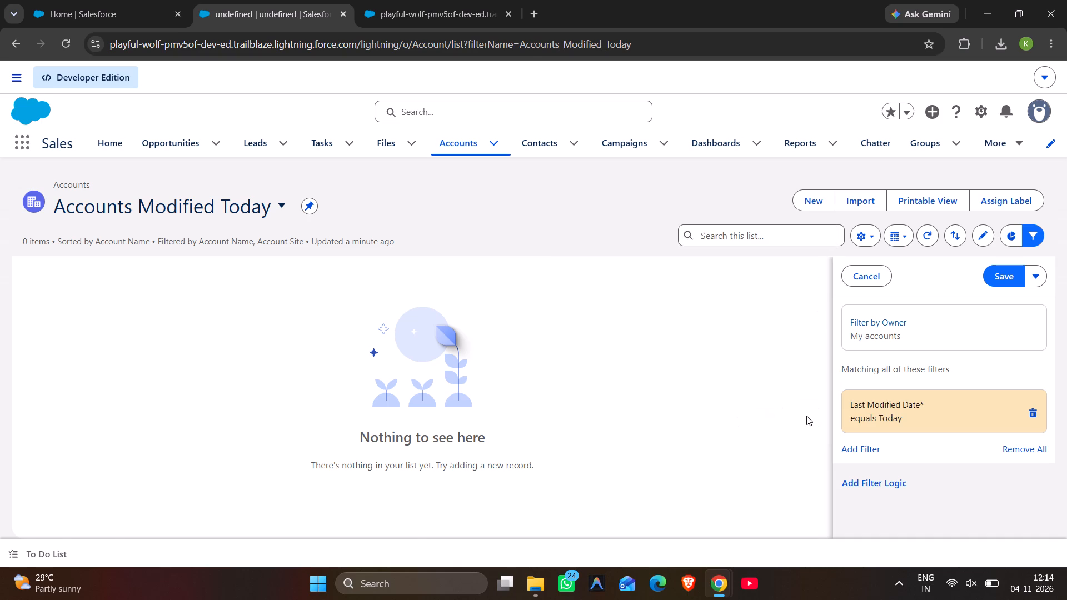
# Check Trailhead's second filter criteria and add a filter with field Account Site, operator not equal to, and a blank value.
pyautogui.hotkey('alt', 'Tab')
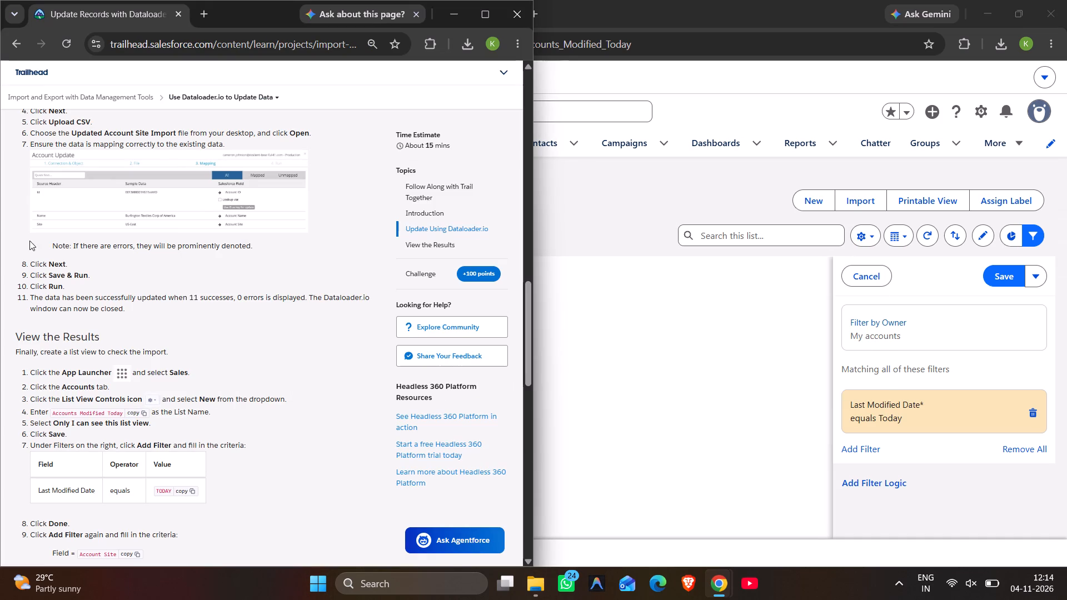
pyautogui.scroll(-3, 97, 368)
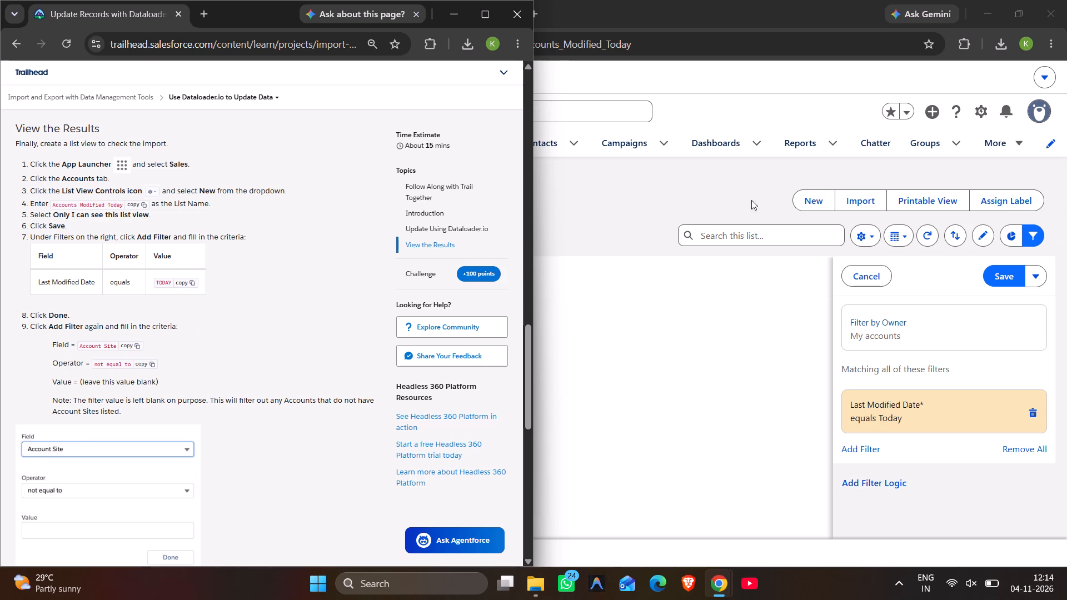
pyautogui.click(857, 445)
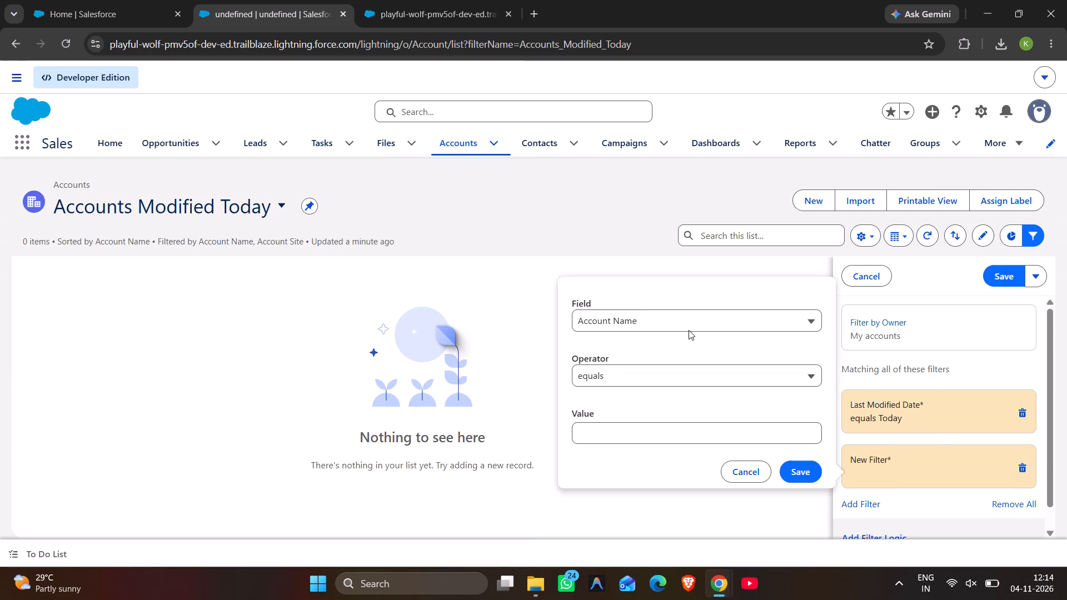
pyautogui.click(720, 313)
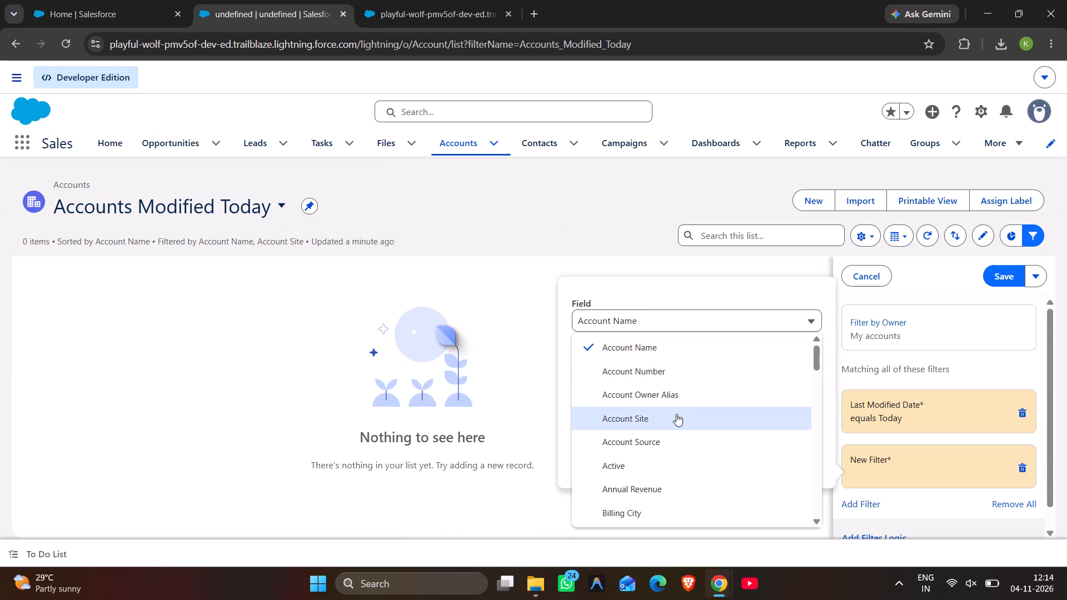
pyautogui.click(676, 414)
pyautogui.click(718, 370)
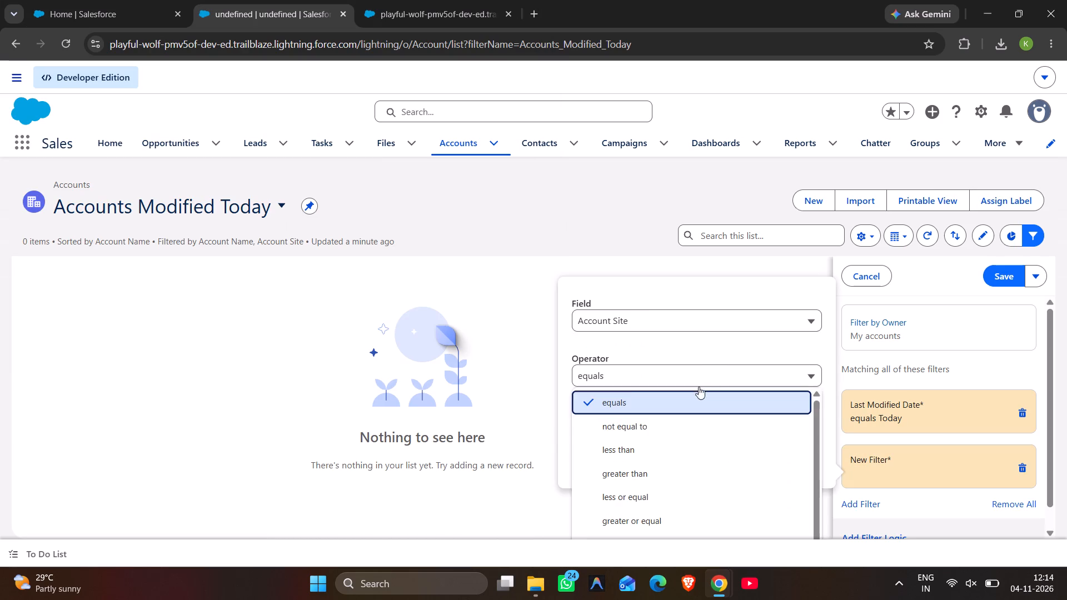
pyautogui.click(681, 433)
pyautogui.click(799, 472)
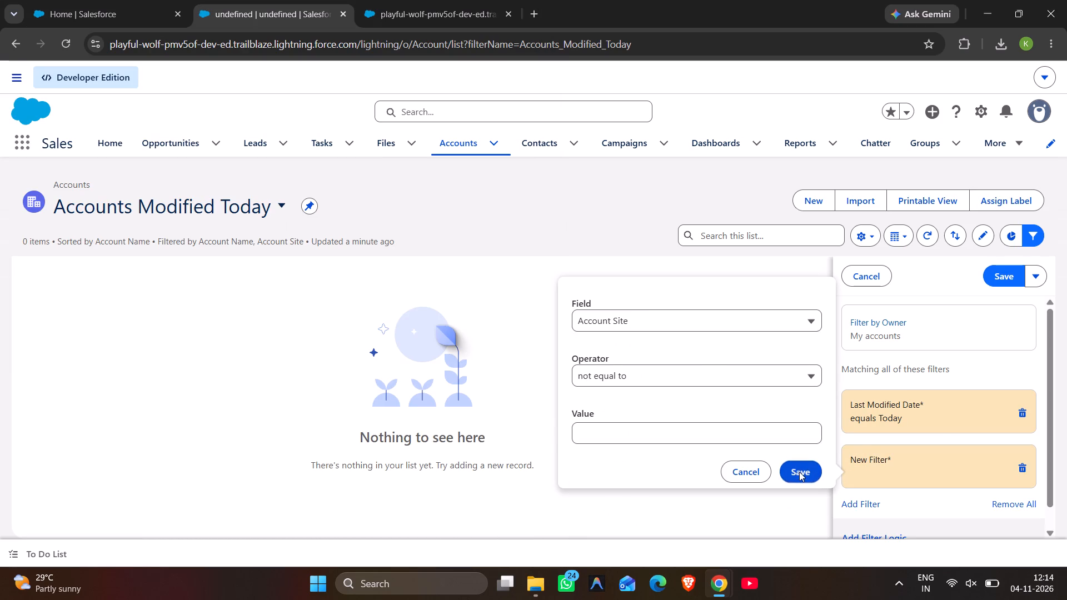
# Save the Accounts Modified Today list view with its Last Modified Date and Account Site filters.
pyautogui.scroll(-3, 894, 404)
pyautogui.click(1005, 276)
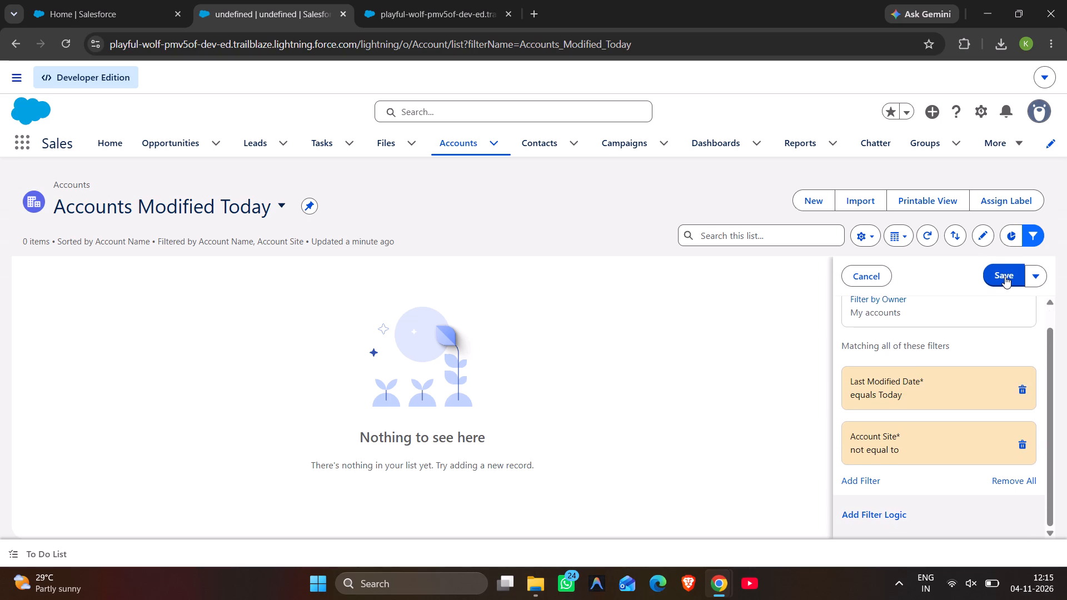
pyautogui.click(1005, 276)
# Return to Trailhead and rerun the step verification to earn 100 points.
pyautogui.hotkey('alt', 'Tab')
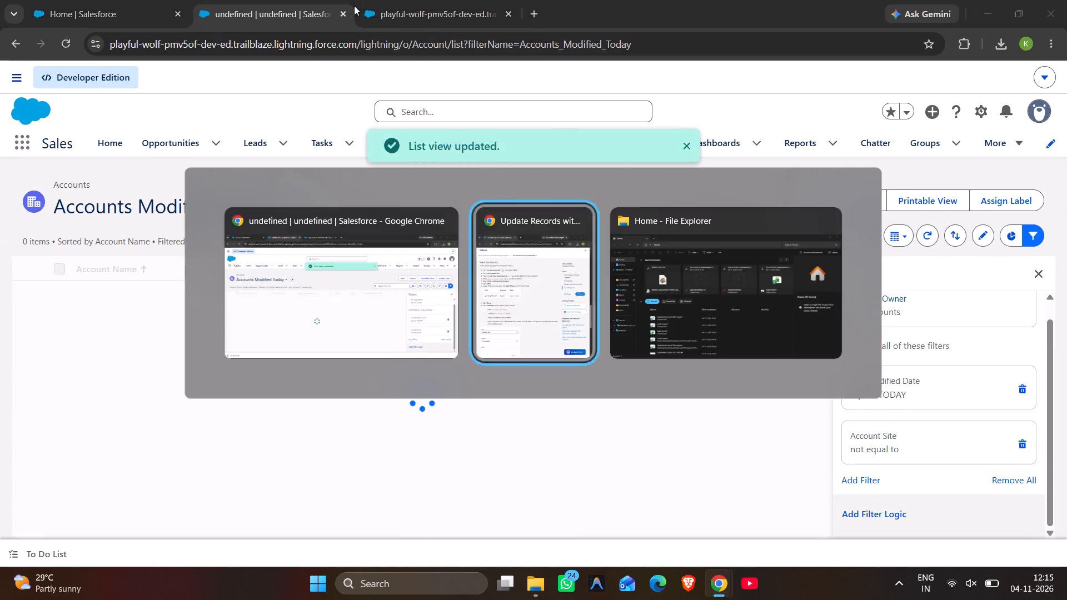
pyautogui.scroll(-11, 236, 368)
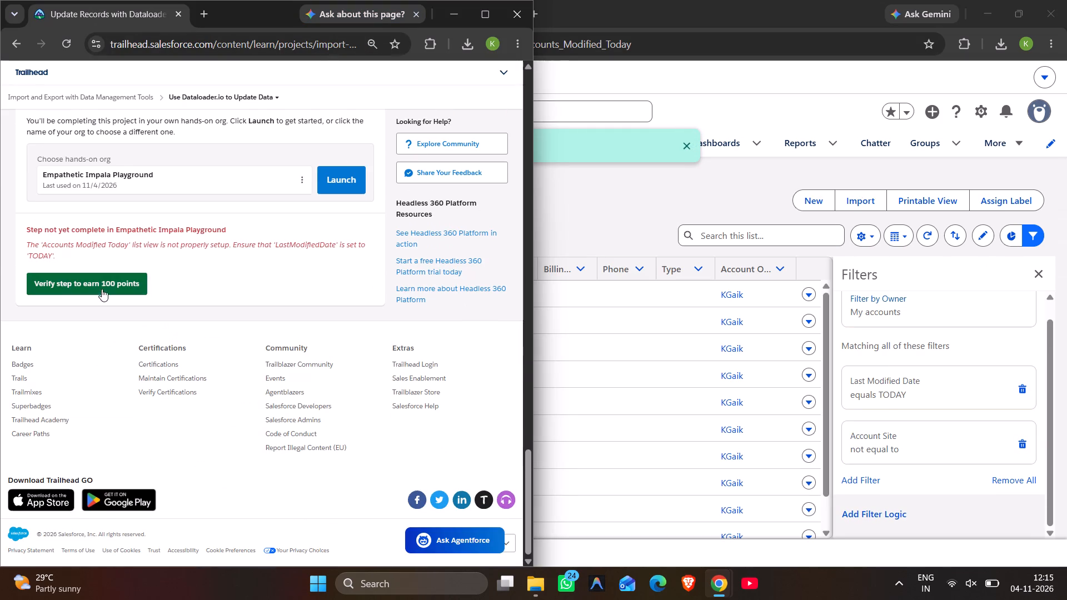
pyautogui.click(102, 288)
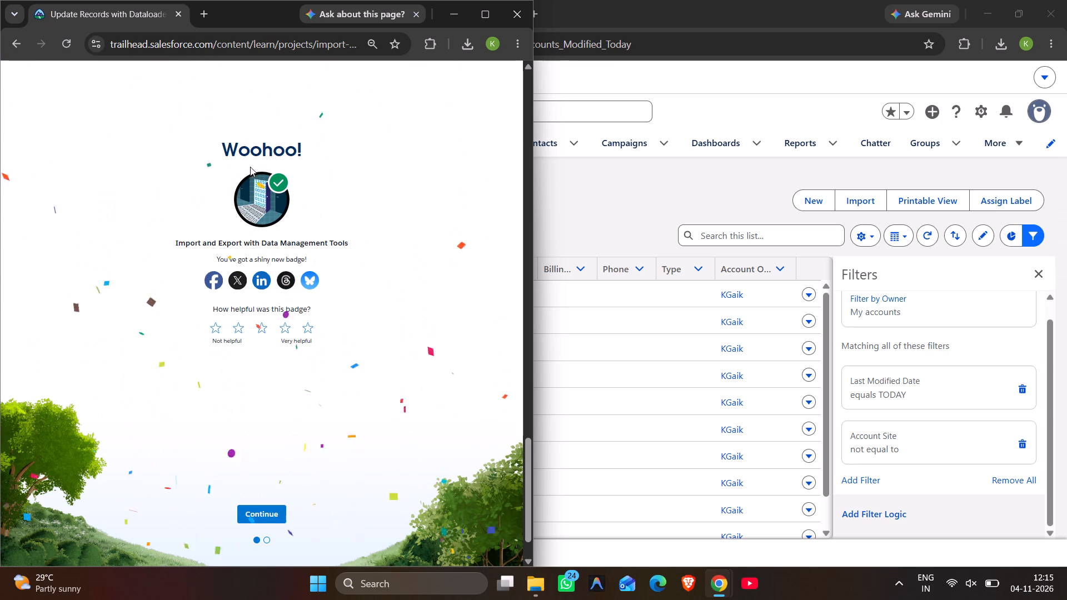
pyautogui.scroll(-7, 339, 253)
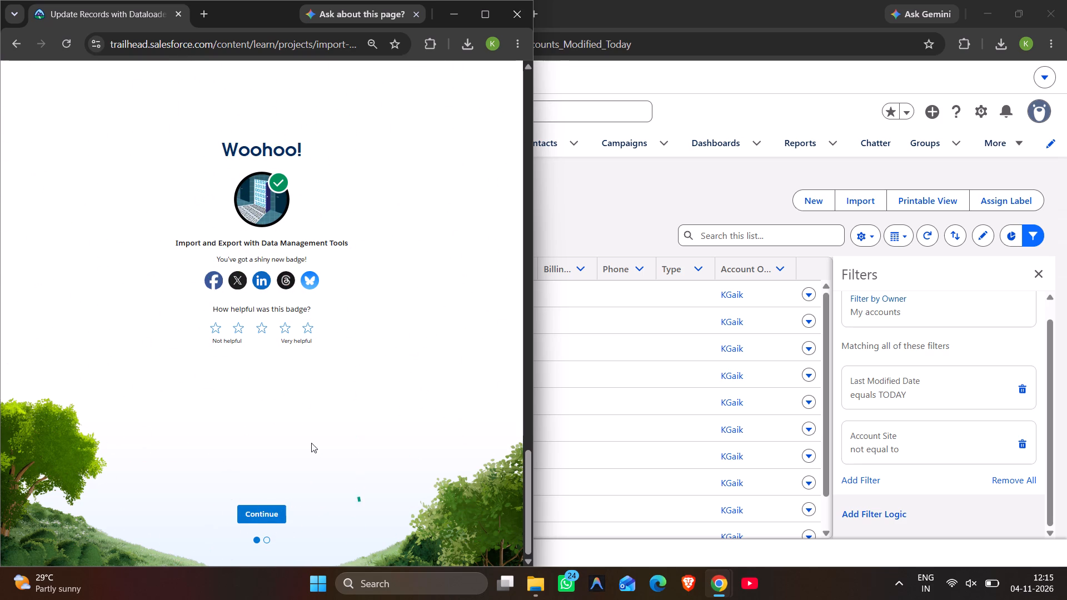
# Continue past the earned badge page and open the suggested Customize a Salesforce Object badge.
pyautogui.click(266, 509)
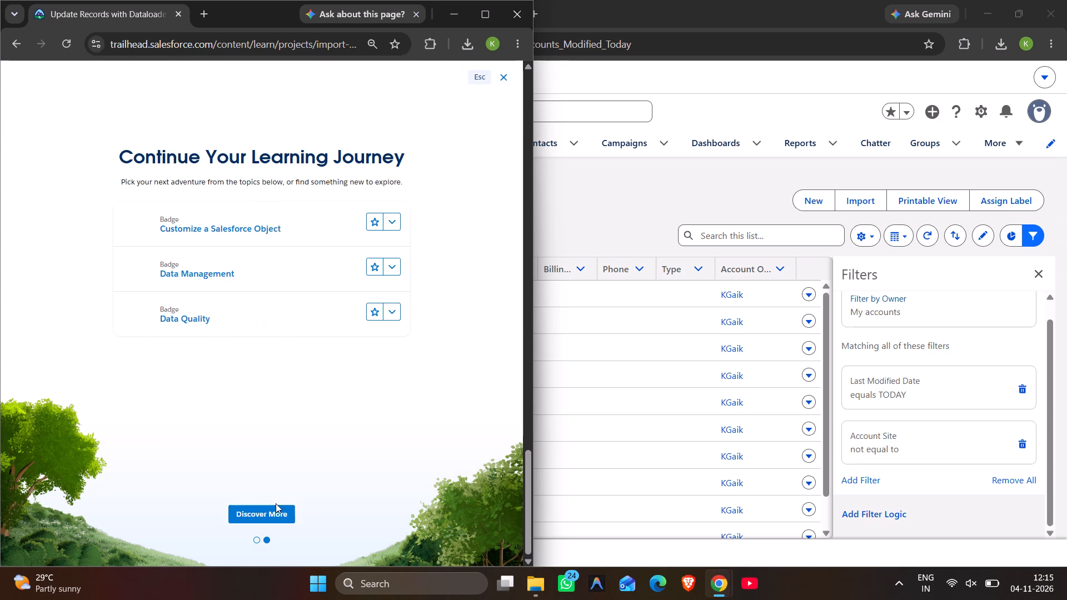
pyautogui.click(199, 226)
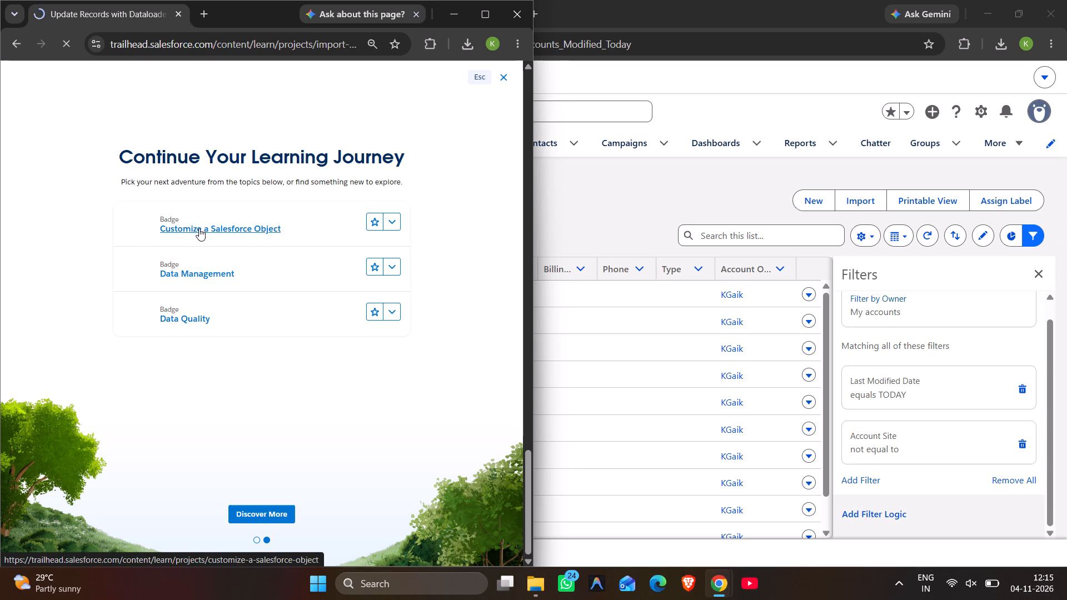
pyautogui.click(199, 228)
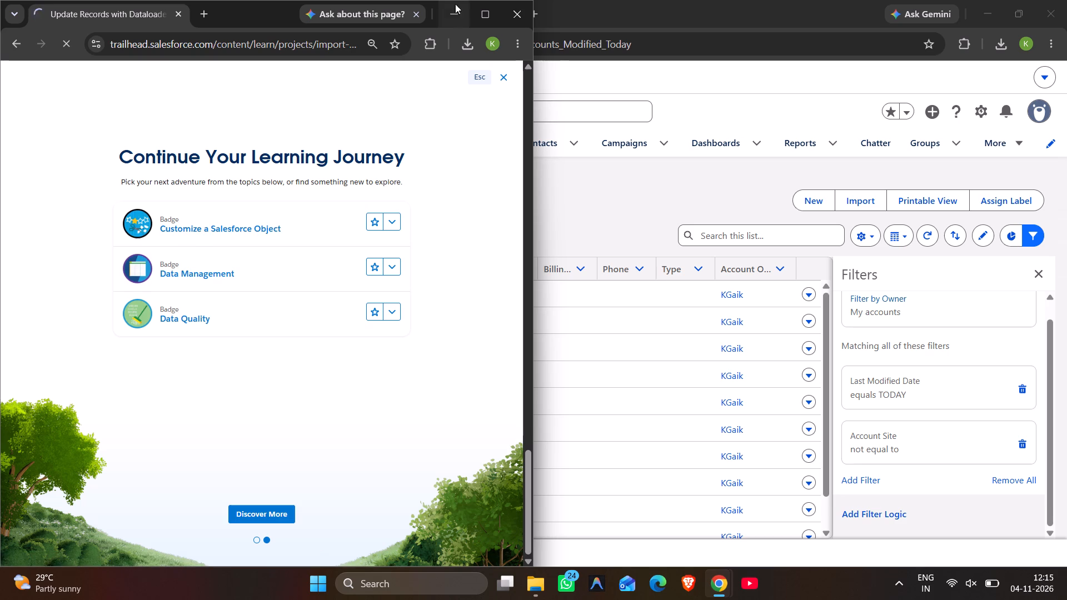
pyautogui.click(480, 8)
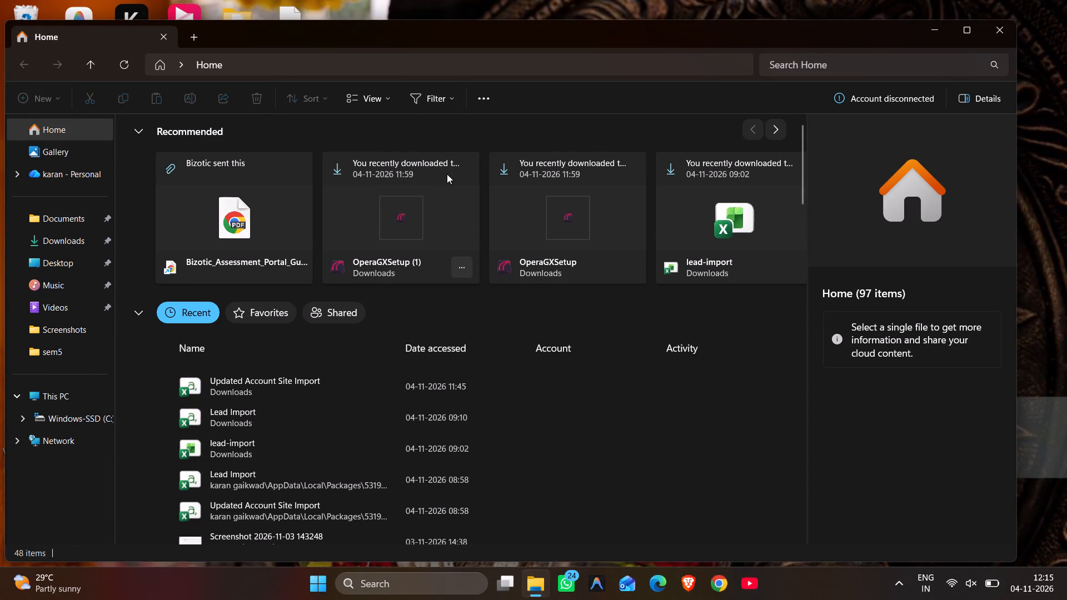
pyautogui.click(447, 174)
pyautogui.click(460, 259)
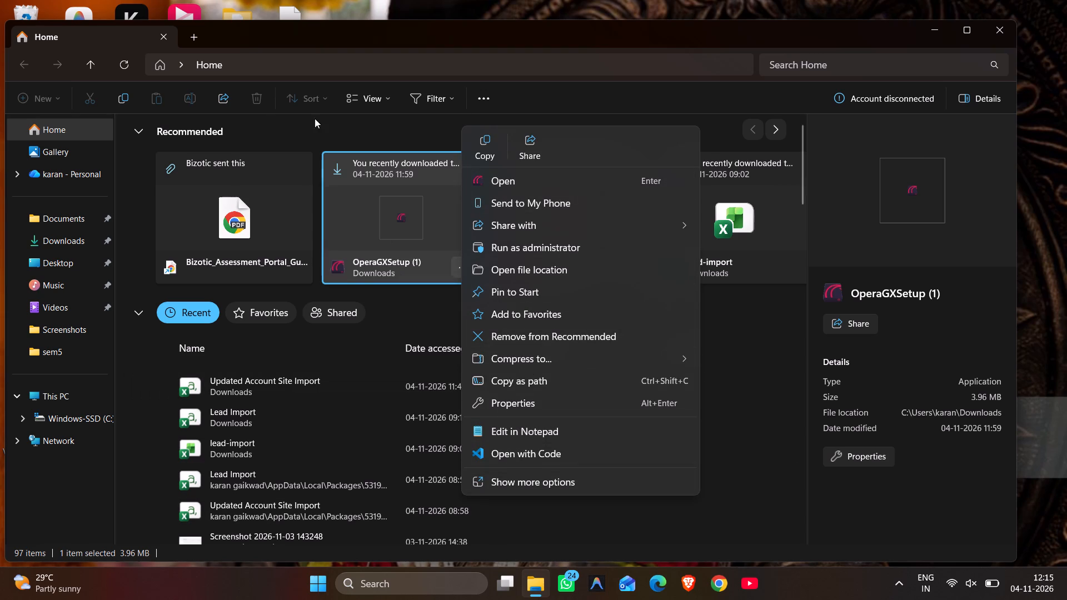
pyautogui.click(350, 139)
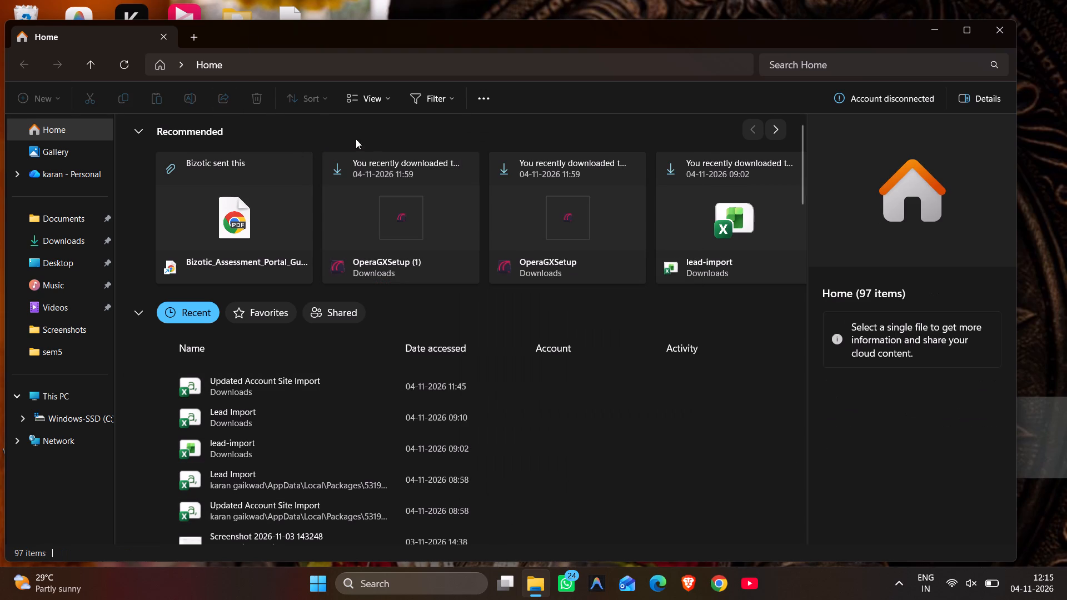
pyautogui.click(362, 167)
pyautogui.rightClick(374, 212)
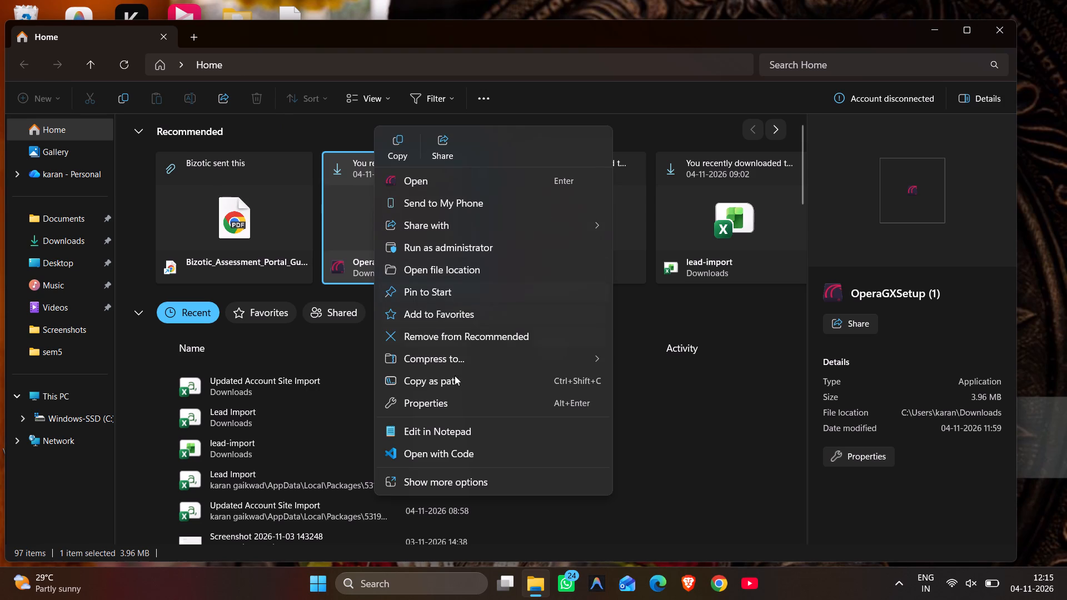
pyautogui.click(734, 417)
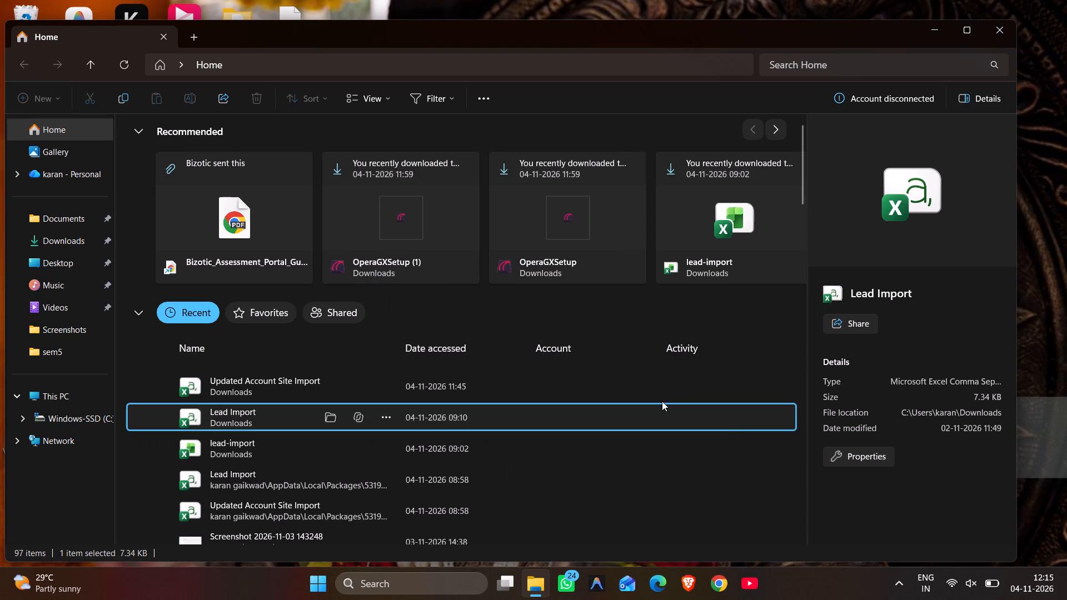
# In File Explorer's Downloads folder, delete the OperaGXSetup and OperaGXSetup (1) installers and close the window.
pyautogui.click(79, 244)
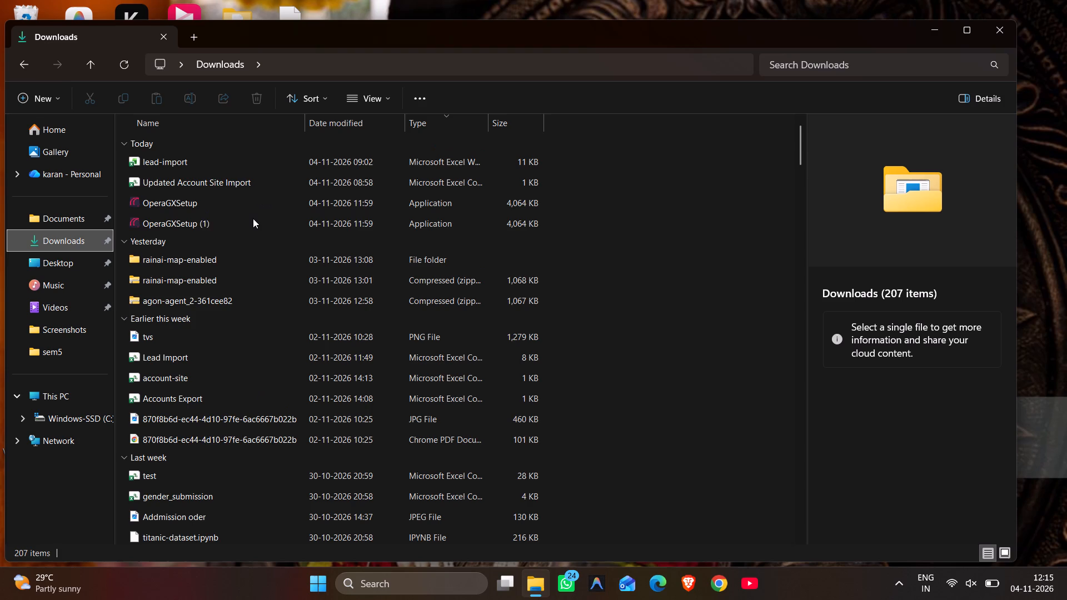
pyautogui.keyDown('ctrl'); pyautogui.click(253, 218); pyautogui.keyUp('ctrl')
pyautogui.keyDown('ctrl'); pyautogui.click(254, 192); pyautogui.keyUp('ctrl')
pyautogui.keyDown('ctrl'); pyautogui.click(251, 198); pyautogui.keyUp('ctrl')
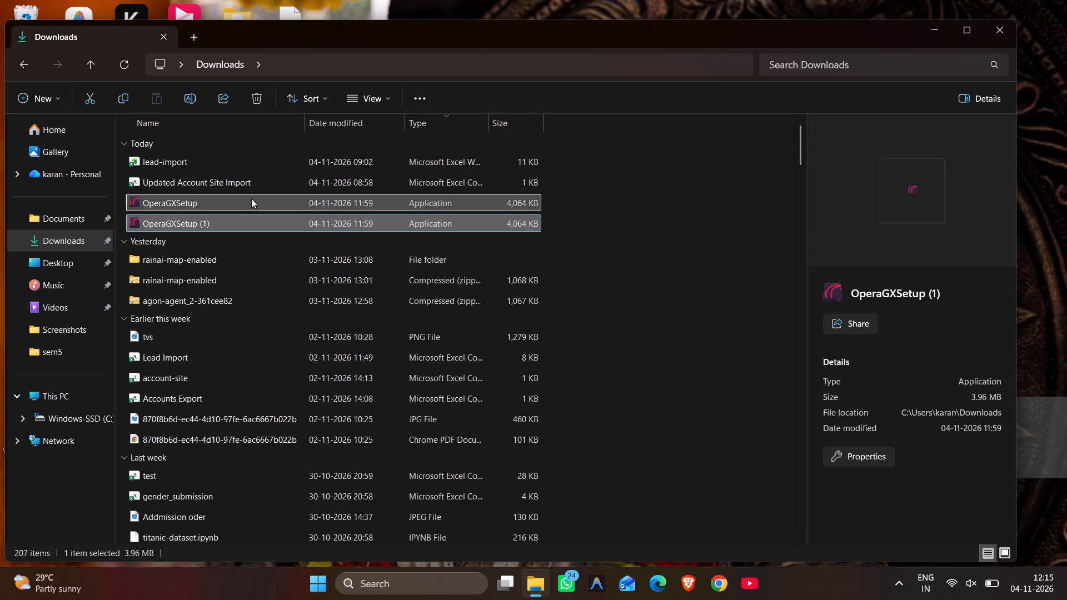
pyautogui.click(260, 96)
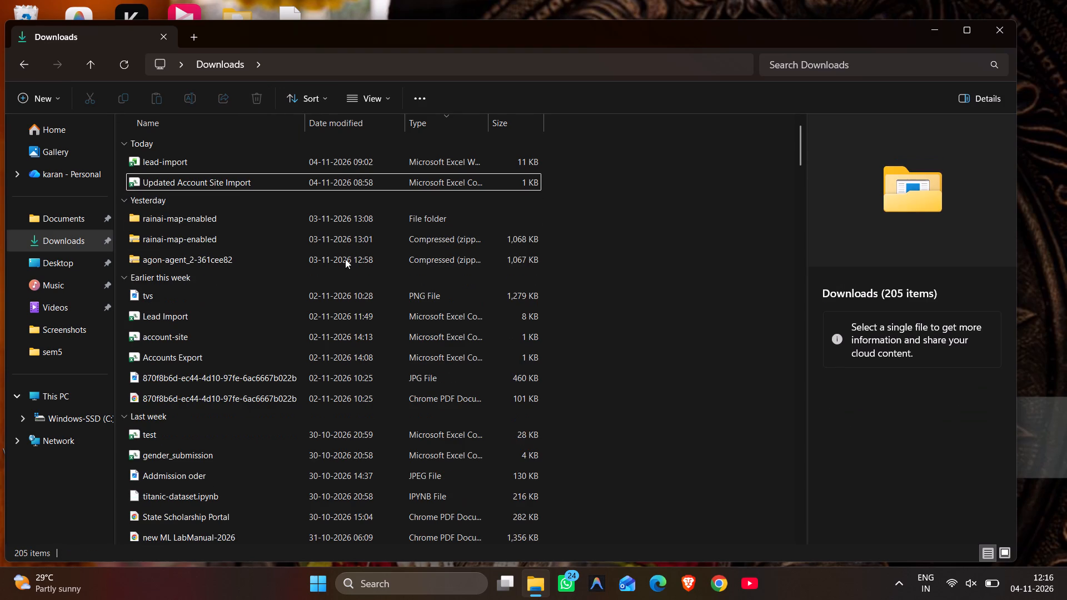
pyautogui.click(1012, 24)
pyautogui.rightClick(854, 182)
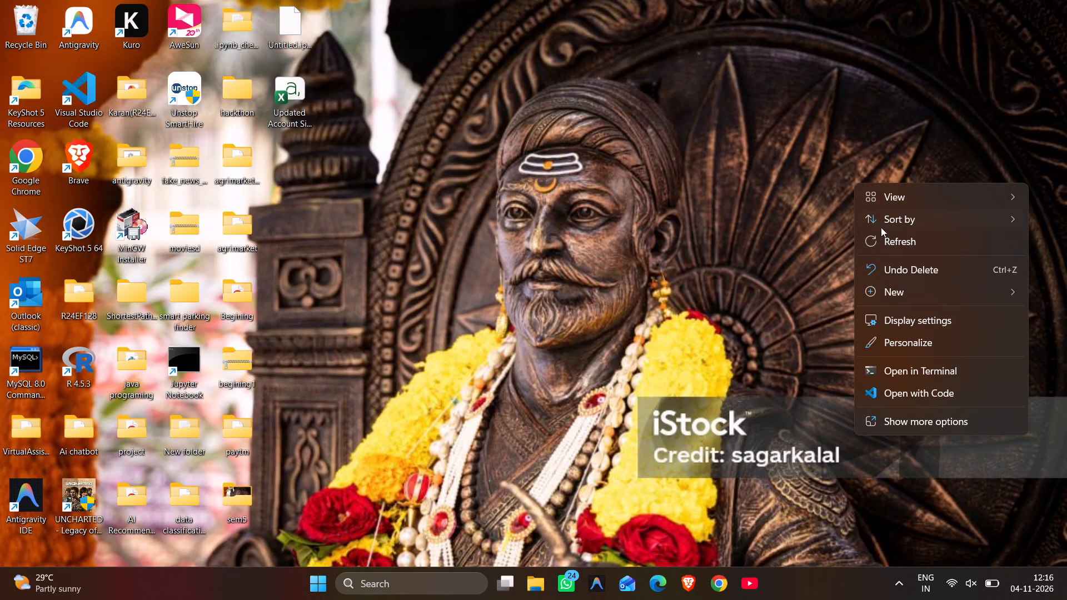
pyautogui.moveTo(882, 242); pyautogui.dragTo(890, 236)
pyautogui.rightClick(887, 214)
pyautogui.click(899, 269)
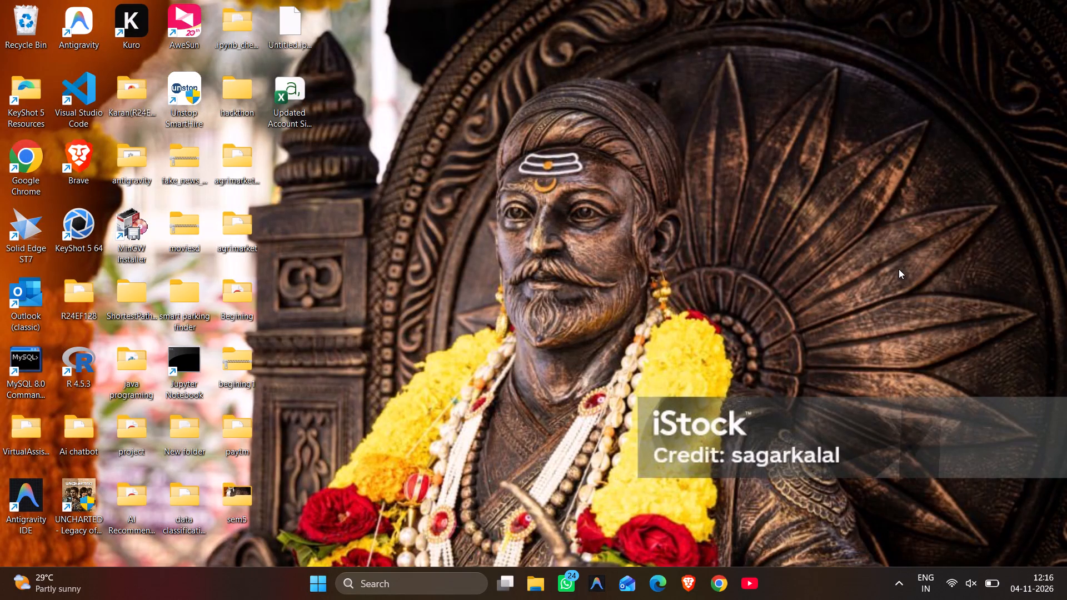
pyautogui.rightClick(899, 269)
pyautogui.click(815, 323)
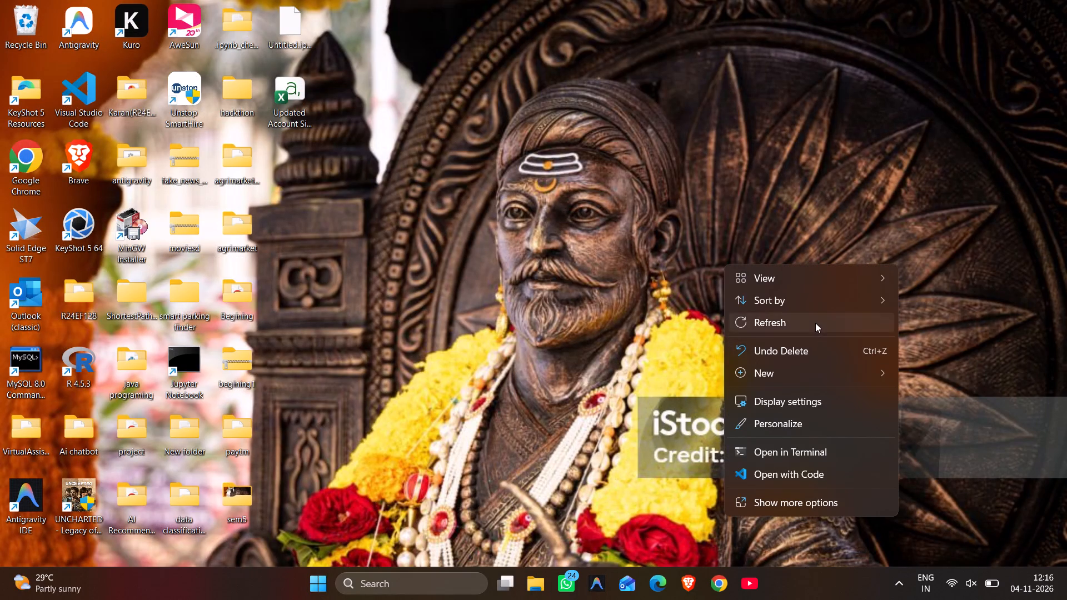
# Shut down the computer.
pyautogui.press('super+x')
pyautogui.write('uu')
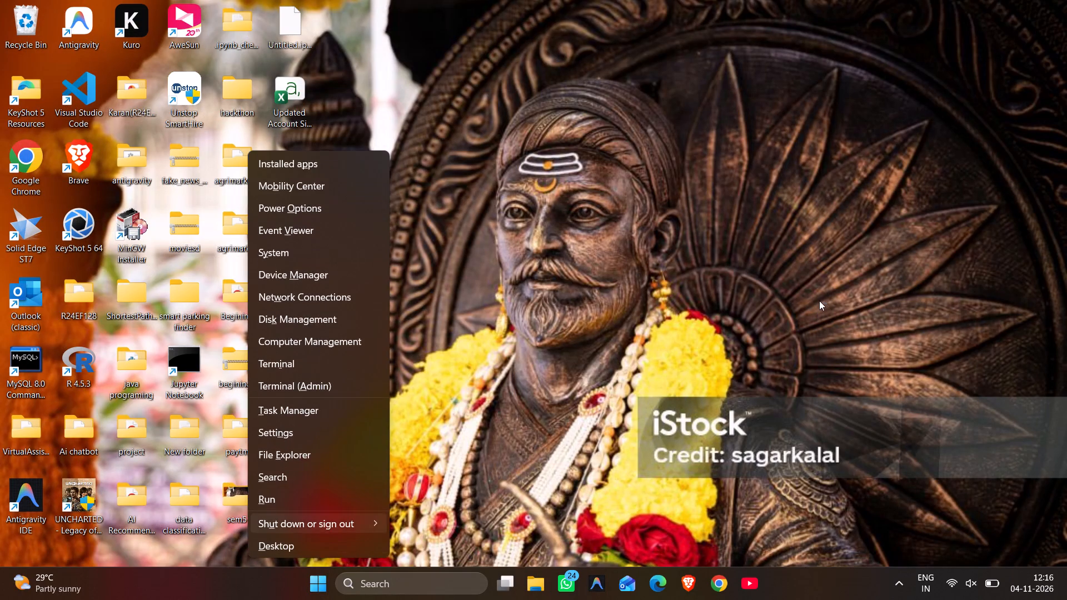